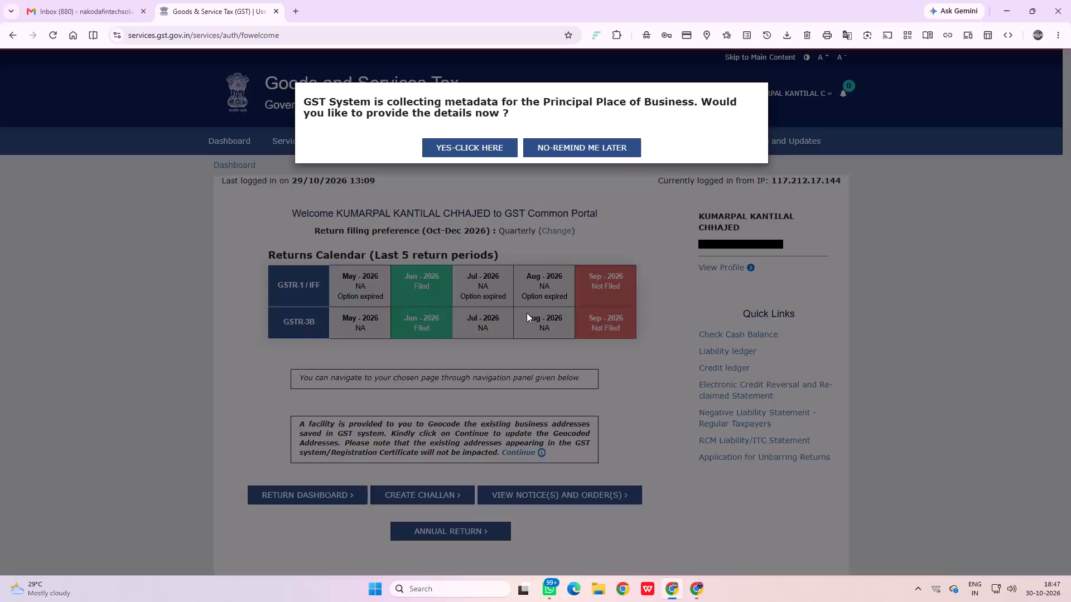
Postpone providing the metadata for the Principal Place of Business.
{"action": "left_click", "coordinate": [569, 150]}
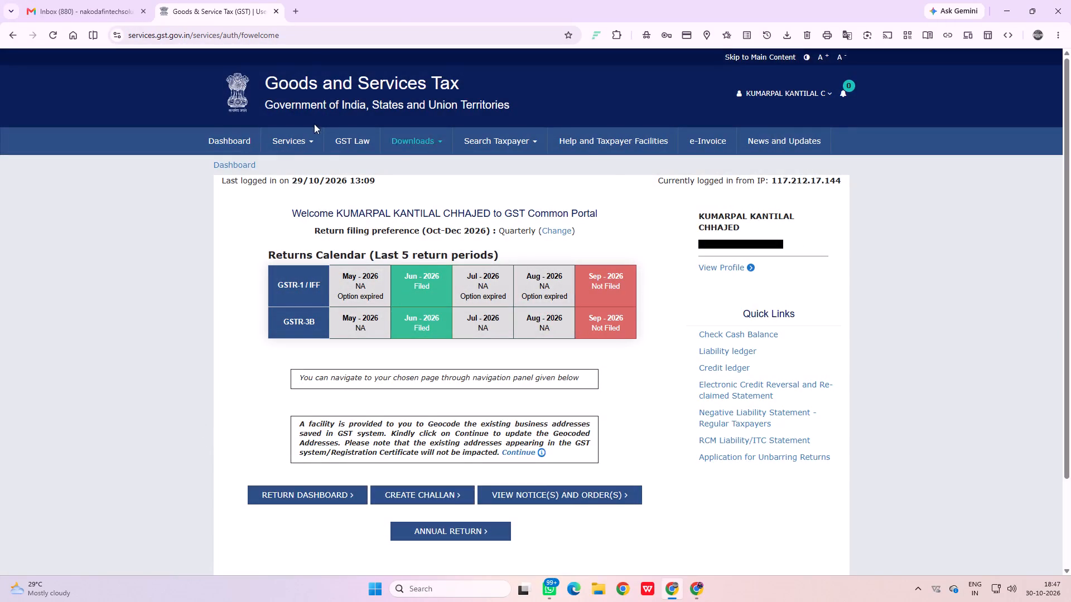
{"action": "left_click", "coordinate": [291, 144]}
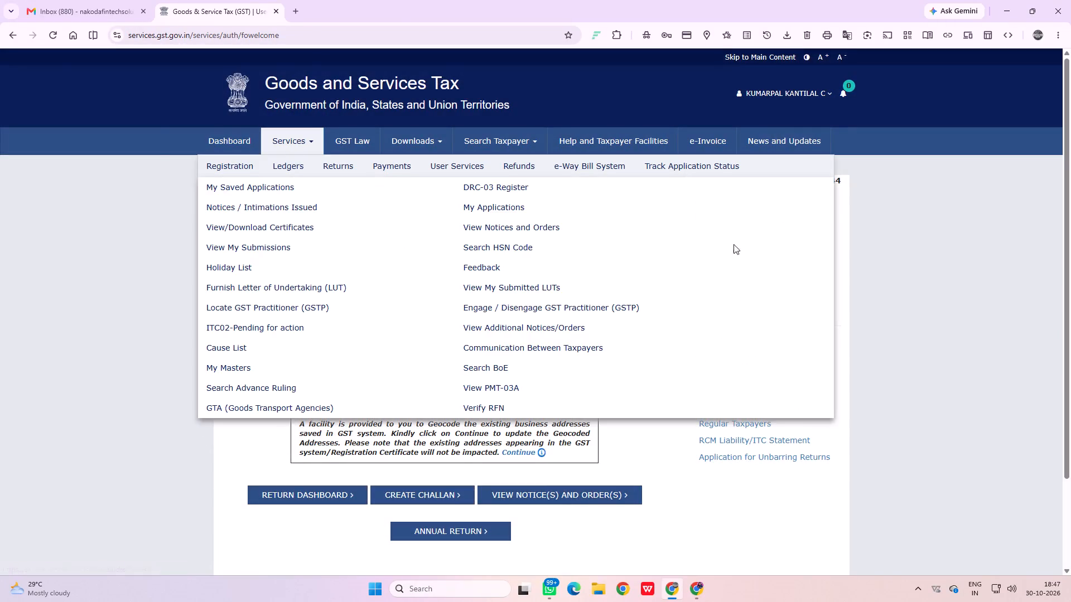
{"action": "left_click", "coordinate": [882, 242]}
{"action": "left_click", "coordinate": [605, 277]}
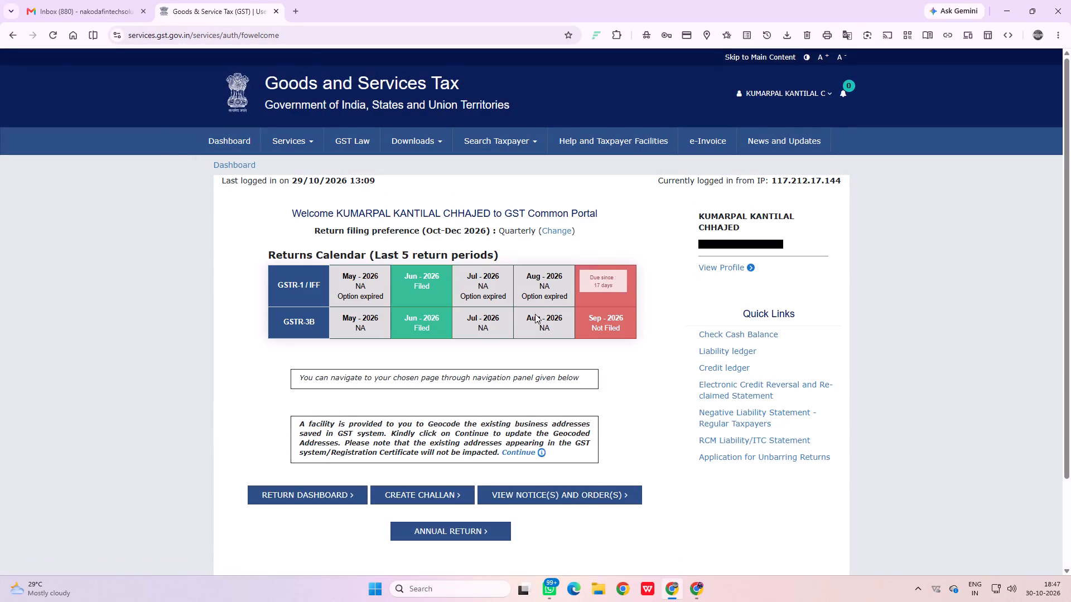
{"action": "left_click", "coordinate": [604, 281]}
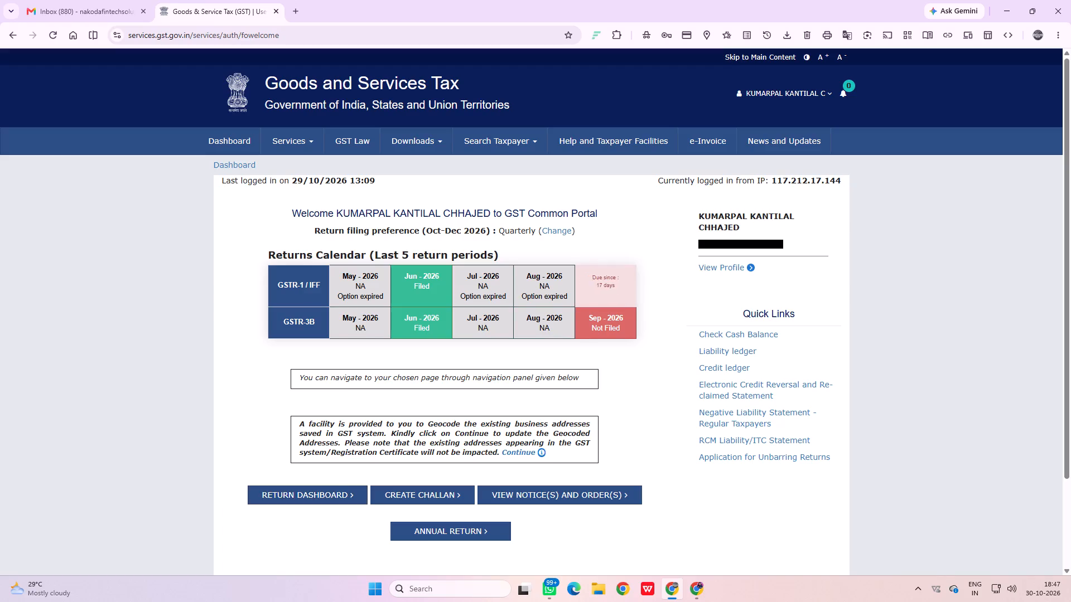
Open the return dashboard and search for the returns of financial year 2026-27, Quarter 2 (Jul - Sep), period September.
{"action": "left_click", "coordinate": [317, 499]}
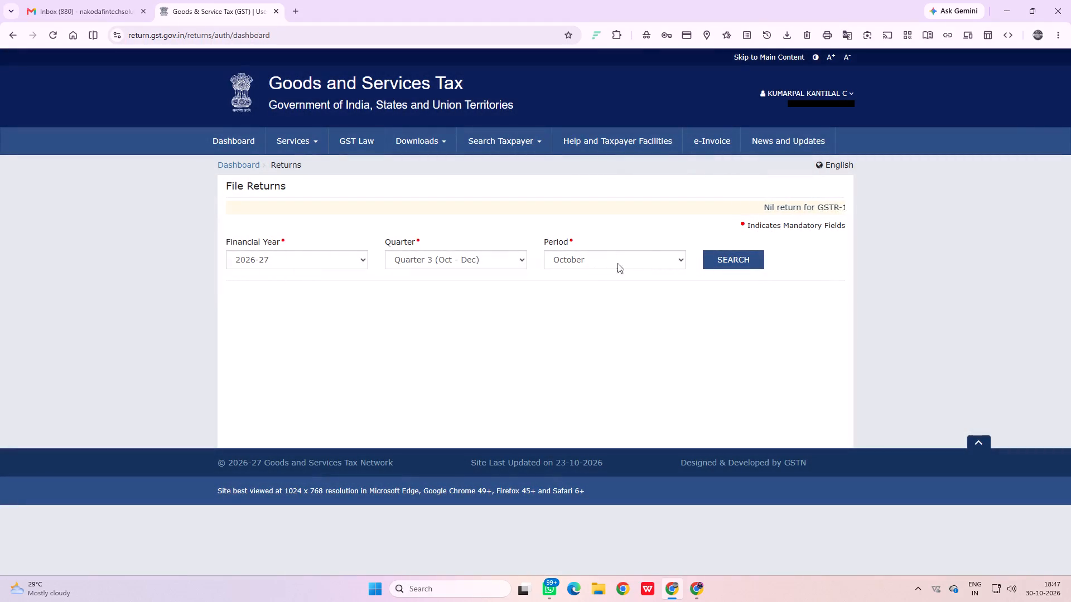
{"action": "left_click", "coordinate": [660, 261]}
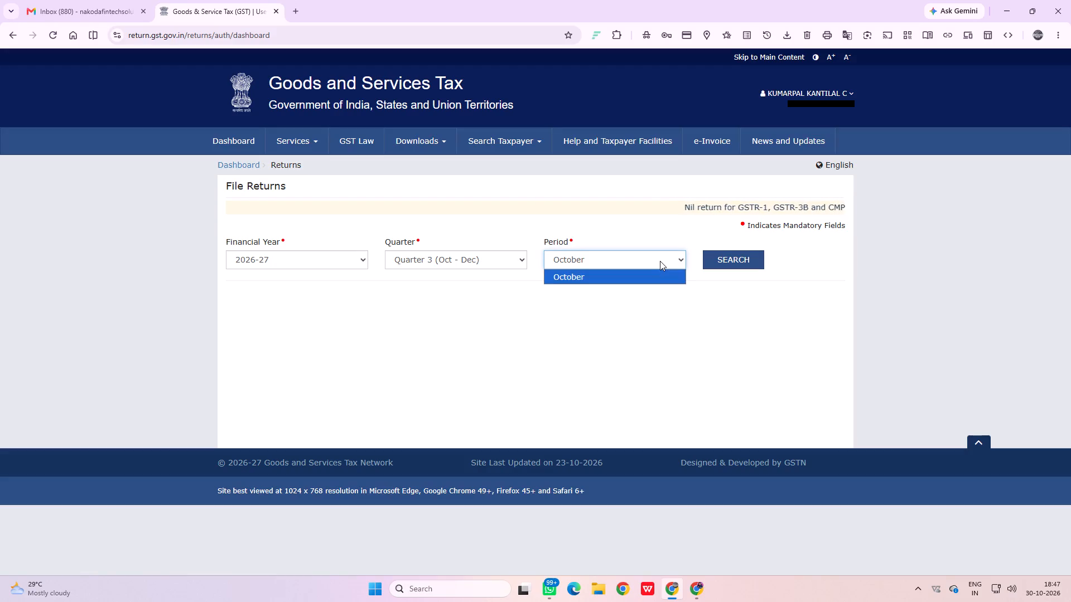
{"action": "left_click", "coordinate": [660, 261]}
{"action": "left_click", "coordinate": [501, 270]}
{"action": "left_click", "coordinate": [510, 250]}
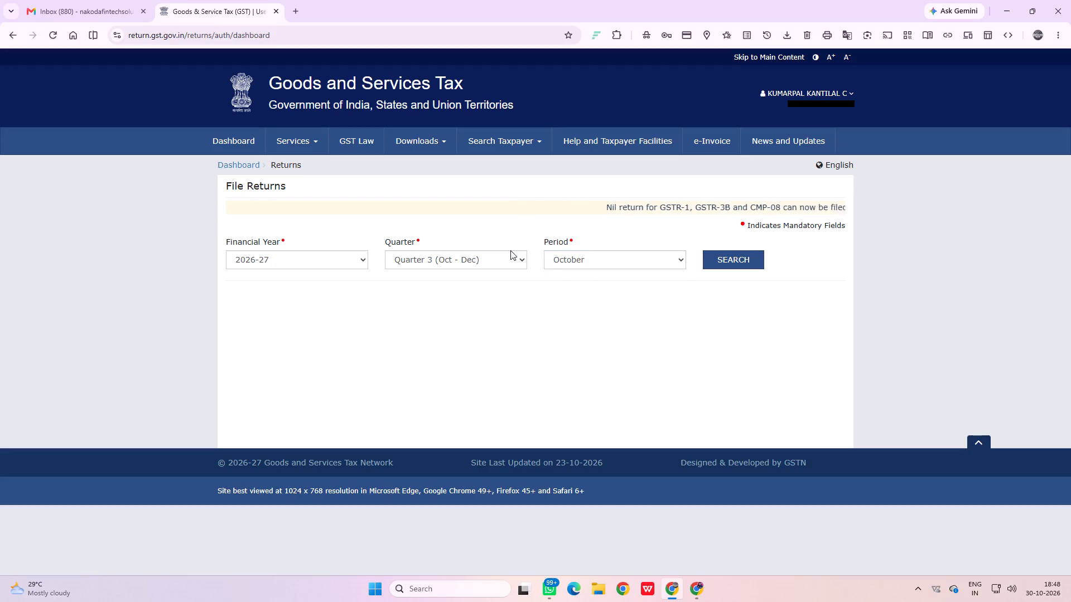
{"action": "left_click", "coordinate": [480, 288]}
{"action": "left_click", "coordinate": [730, 269]}
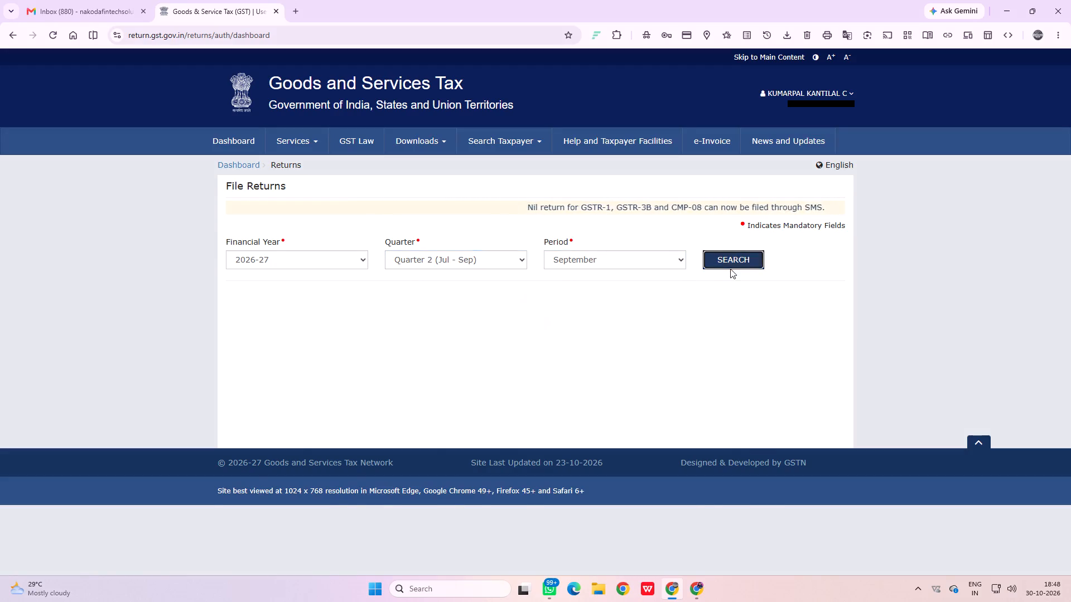
Open the quarterly GSTR-1 for online preparation and go to its 4A, 4B, 6B, 6C - B2B, SEZ, DE Invoices section.
{"action": "scroll", "coordinate": [303, 417], "scroll_direction": "down", "scroll_amount": 1}
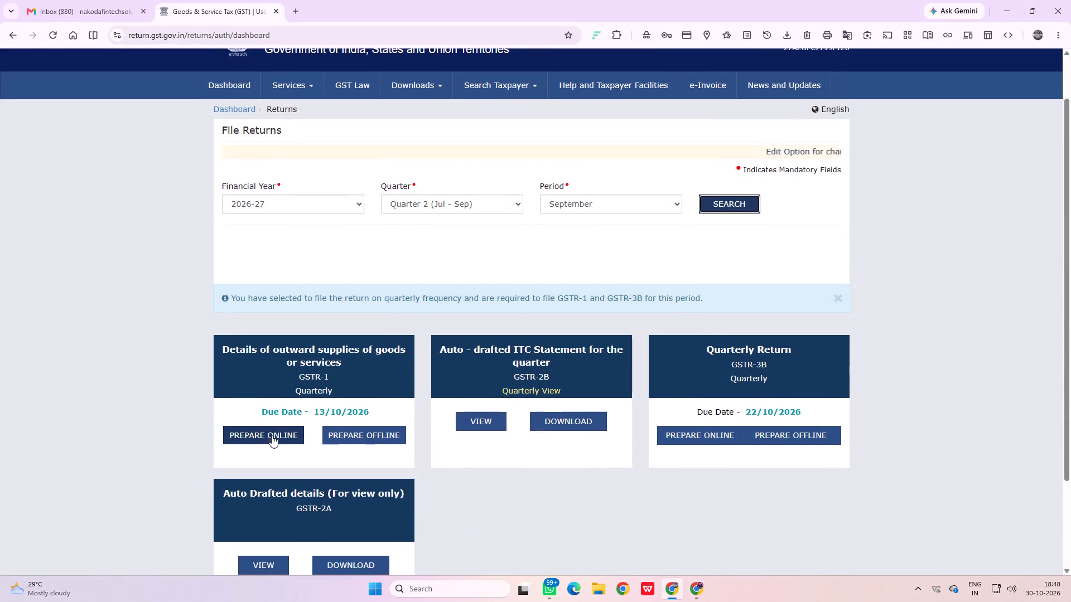
{"action": "left_click", "coordinate": [272, 435]}
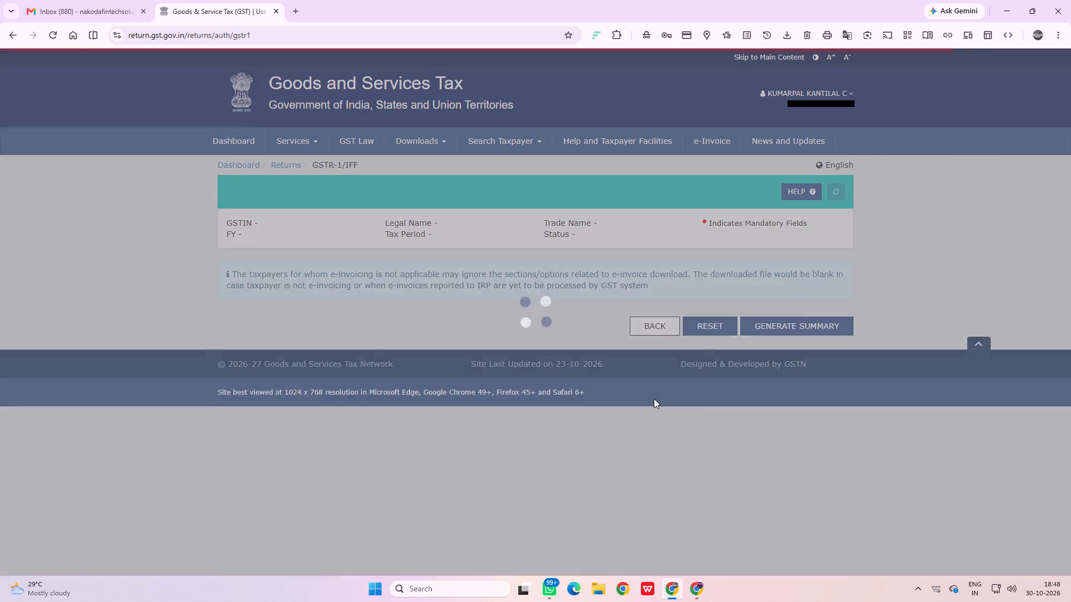
{"action": "scroll", "coordinate": [654, 399], "scroll_direction": "down", "scroll_amount": 3}
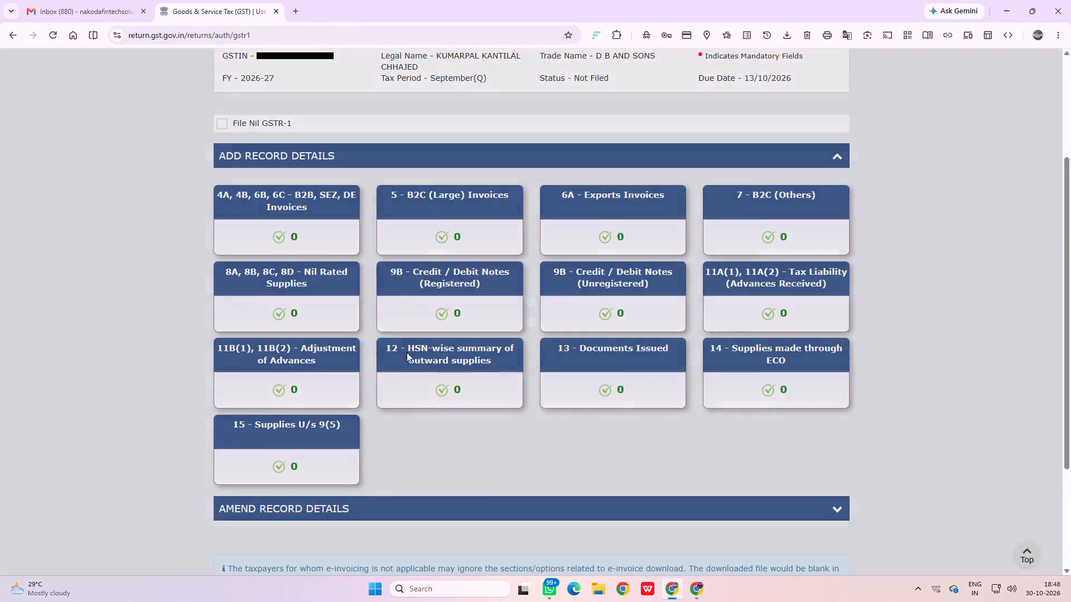
{"action": "left_click", "coordinate": [329, 206]}
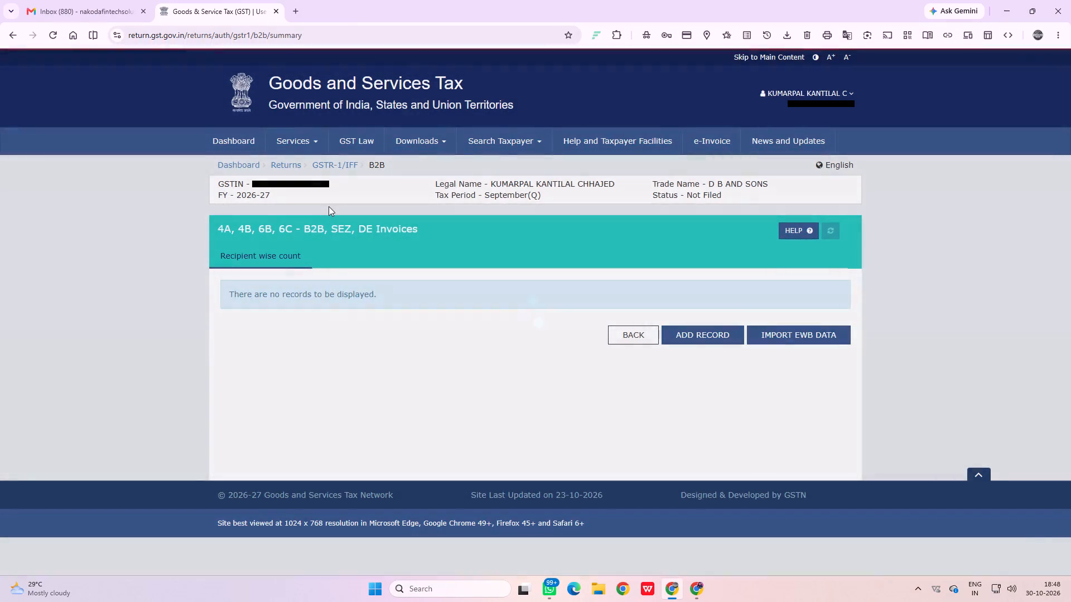
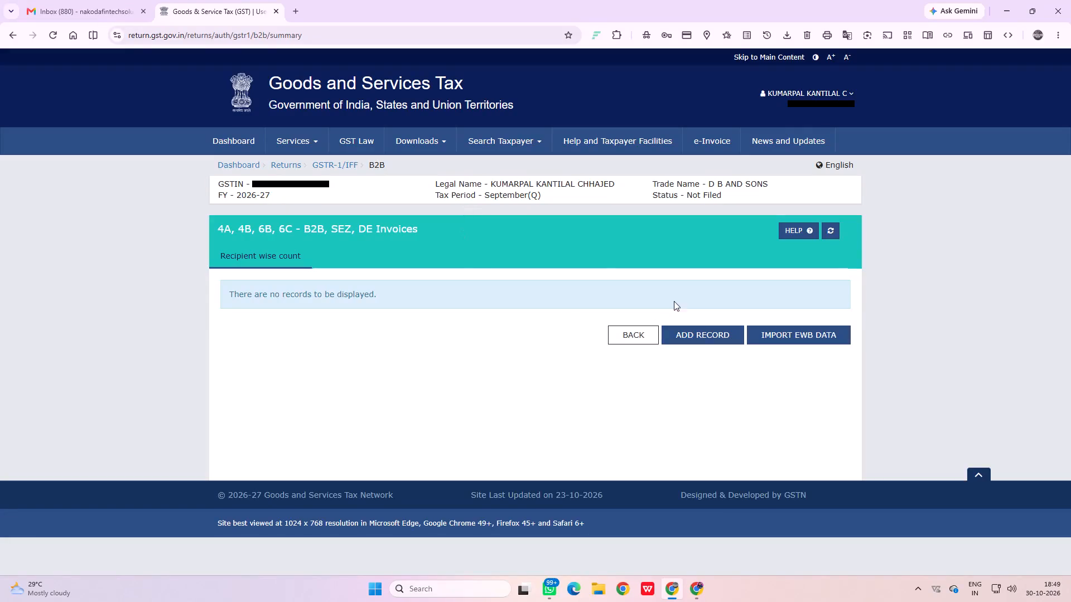
Add a new invoice record to the B2B, SEZ, DE Invoices section.
{"action": "left_click", "coordinate": [703, 328]}
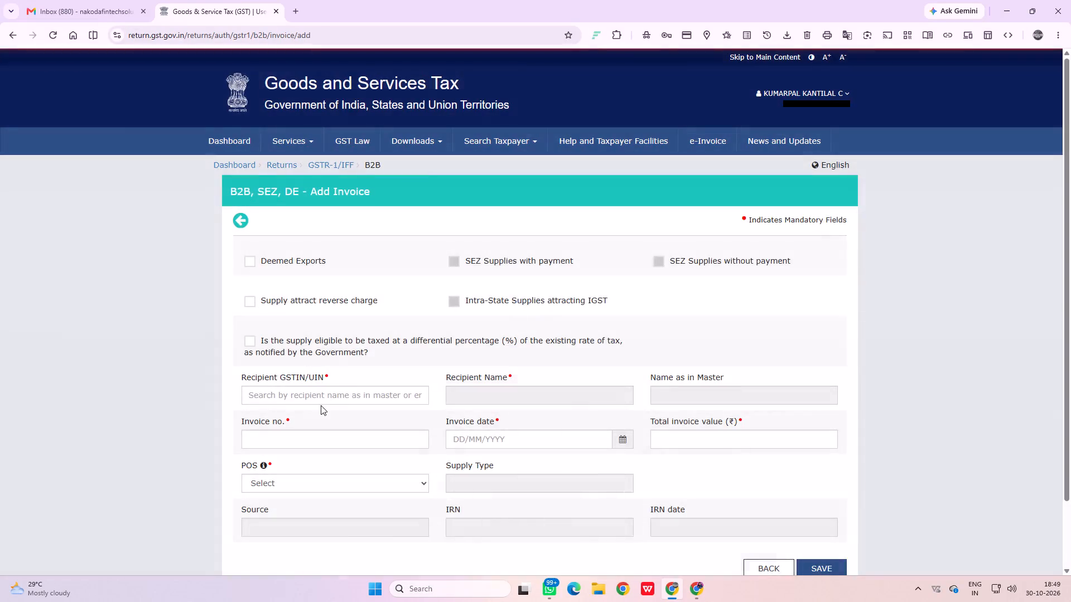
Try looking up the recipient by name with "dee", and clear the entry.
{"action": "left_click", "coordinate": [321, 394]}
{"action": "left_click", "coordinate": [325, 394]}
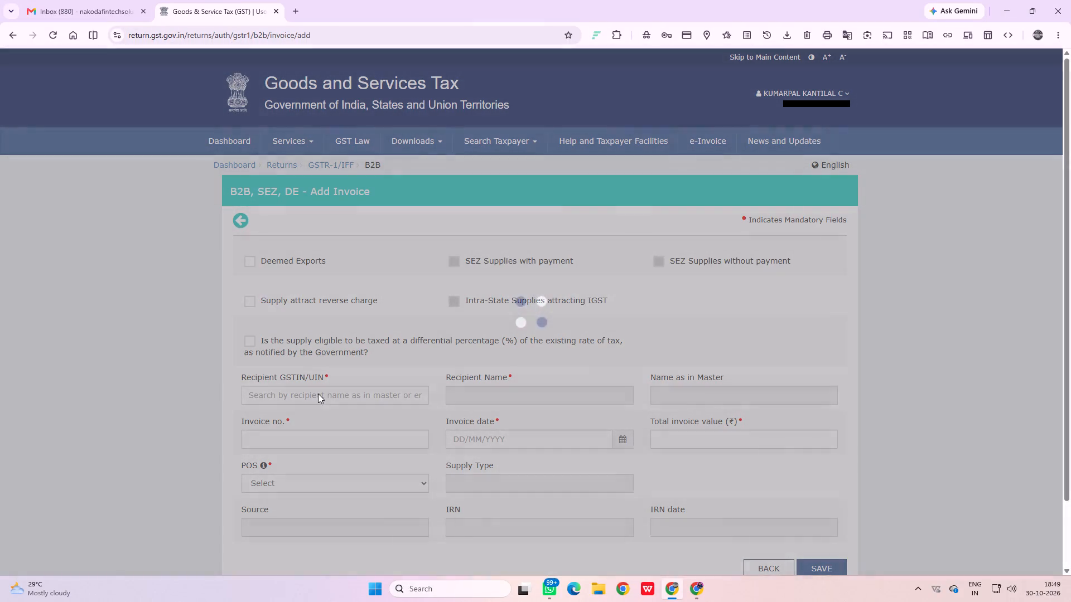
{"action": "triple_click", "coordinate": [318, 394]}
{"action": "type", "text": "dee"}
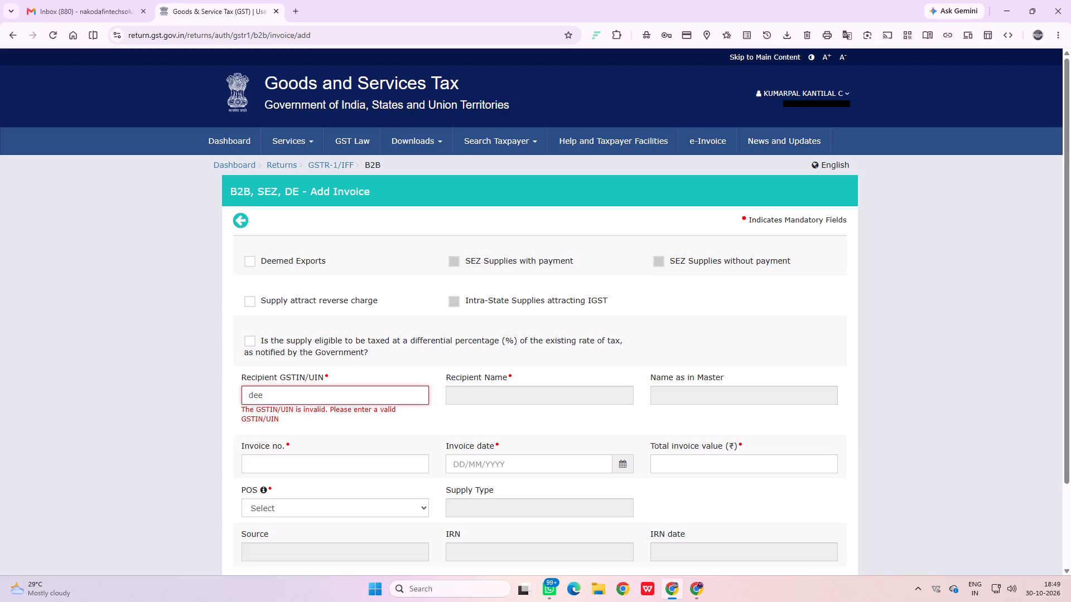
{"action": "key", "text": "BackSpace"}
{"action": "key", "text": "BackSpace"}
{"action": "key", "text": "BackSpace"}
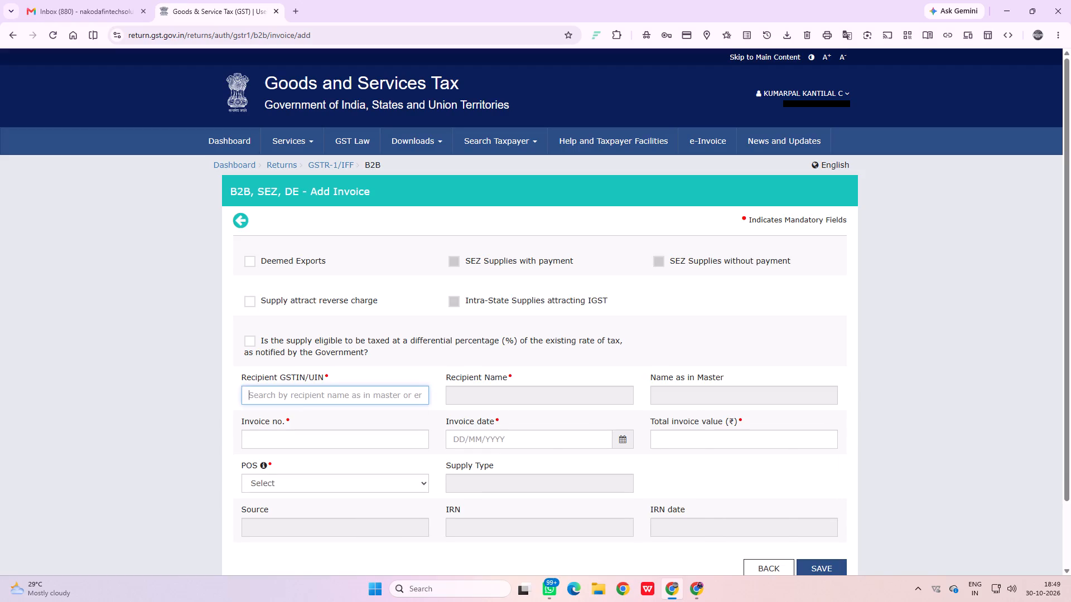
Enter the GSTIN of the recipient DEEP ENTERPRISES, correcting its mistyped characters.
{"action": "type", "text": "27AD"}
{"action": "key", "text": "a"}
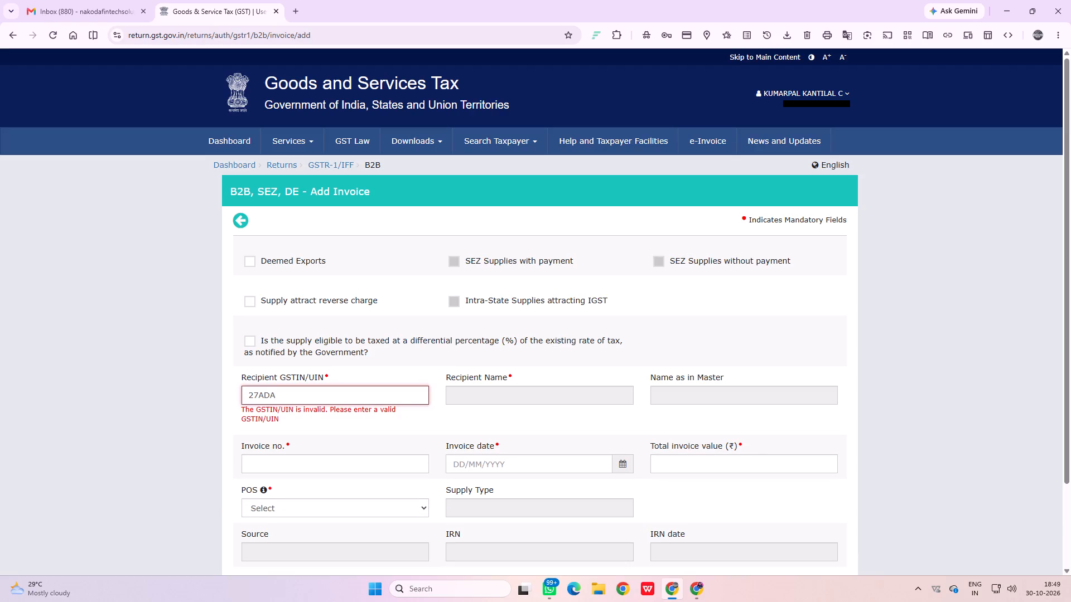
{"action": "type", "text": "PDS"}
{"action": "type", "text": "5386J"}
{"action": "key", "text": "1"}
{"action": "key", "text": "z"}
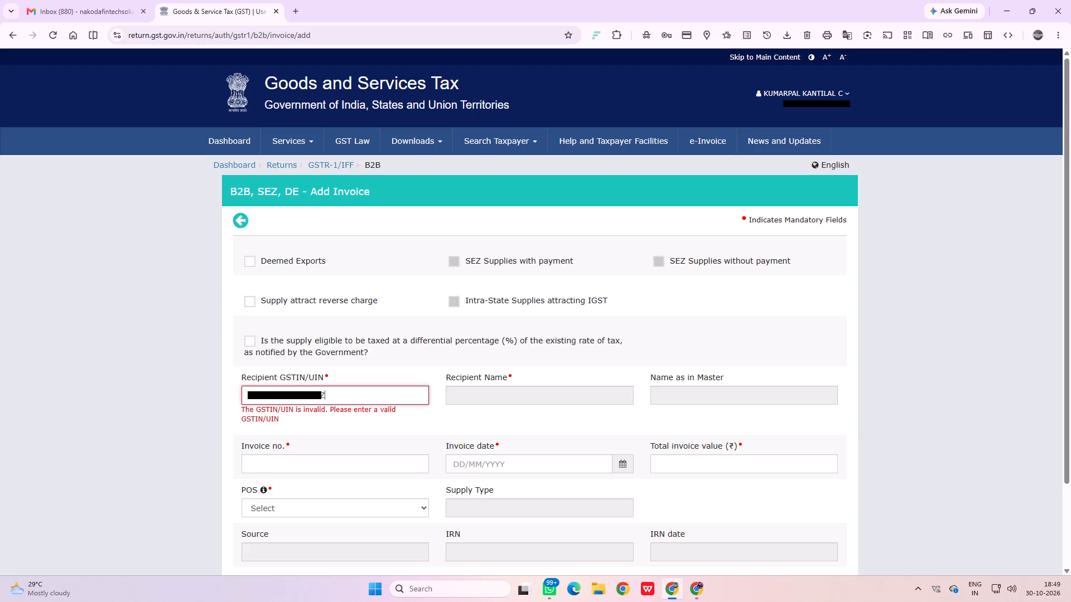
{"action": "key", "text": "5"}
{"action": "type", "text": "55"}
{"action": "left_click", "coordinate": [291, 400]}
{"action": "key", "text": "BackSpace"}
{"action": "left_click", "coordinate": [332, 392]}
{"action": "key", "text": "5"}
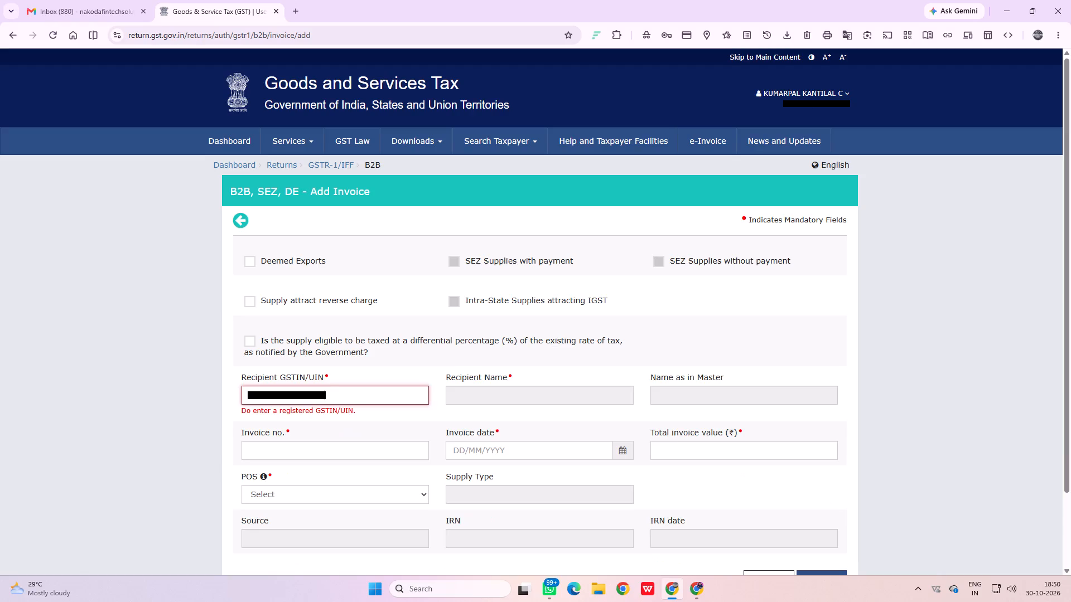
{"action": "left_click", "coordinate": [288, 395]}
{"action": "left_click", "coordinate": [283, 395]}
{"action": "key", "text": "Delete"}
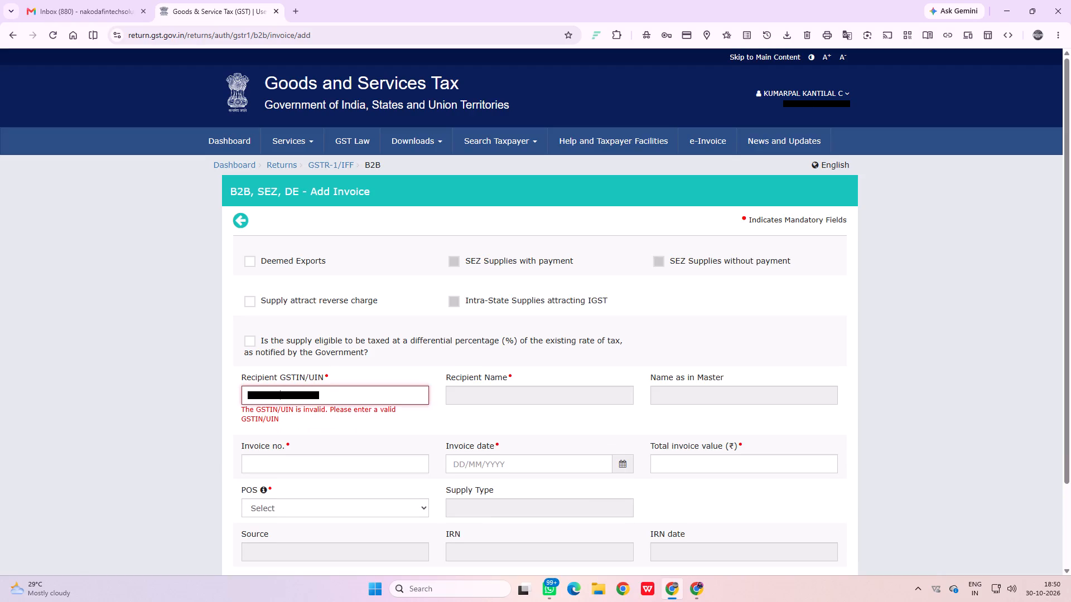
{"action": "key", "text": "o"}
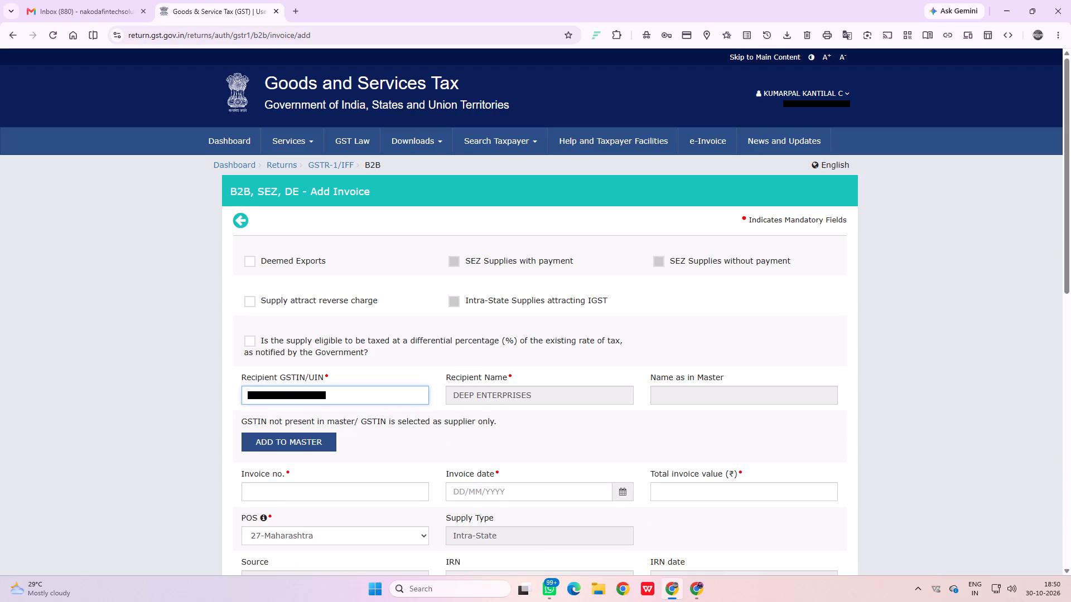
Add the recipient to the supplier/recipient master under the name DEEP ENTERPRISES and save the entry.
{"action": "left_click", "coordinate": [254, 441]}
{"action": "left_click", "coordinate": [430, 237]}
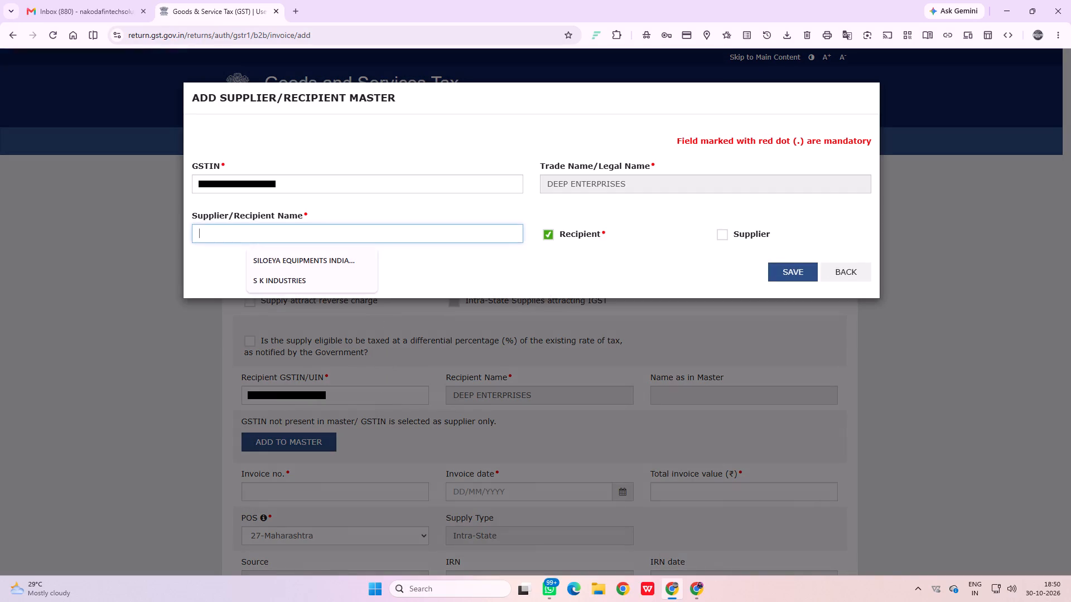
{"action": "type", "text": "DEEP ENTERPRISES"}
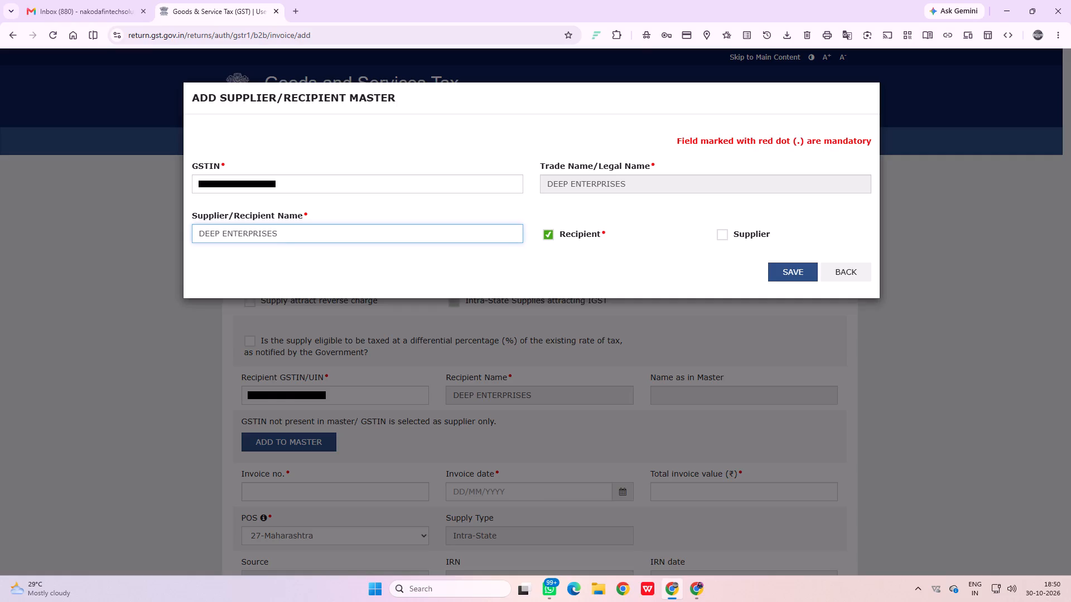
{"action": "left_click", "coordinate": [787, 273]}
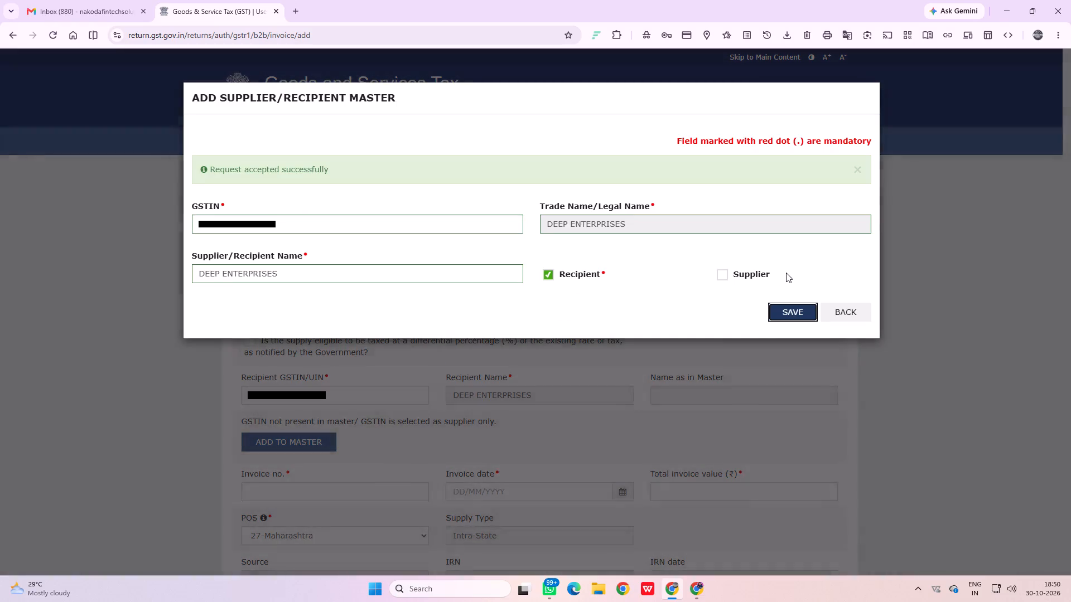
Fill in the invoice details with invoice number 05, date 18/08/2026 and a total invoice value of ₹70437.
{"action": "left_click", "coordinate": [371, 446]}
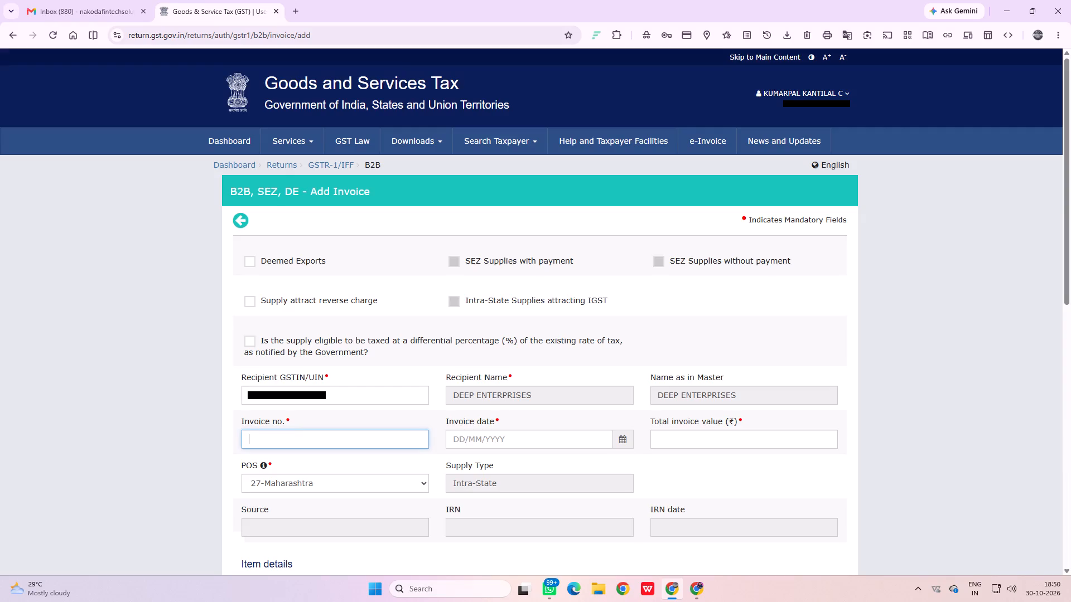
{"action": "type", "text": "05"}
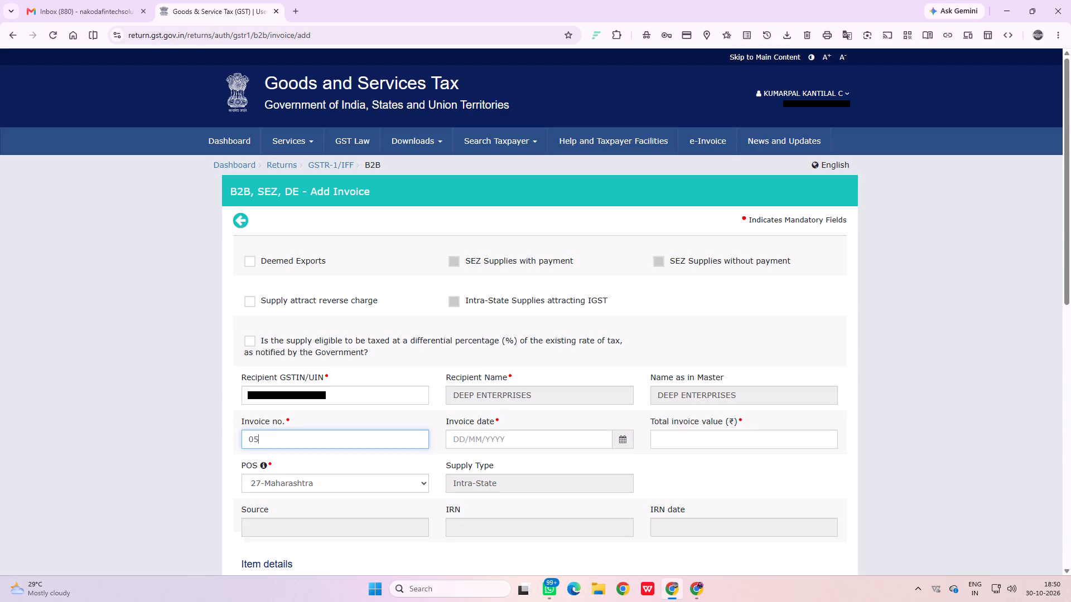
{"action": "left_click", "coordinate": [632, 440]}
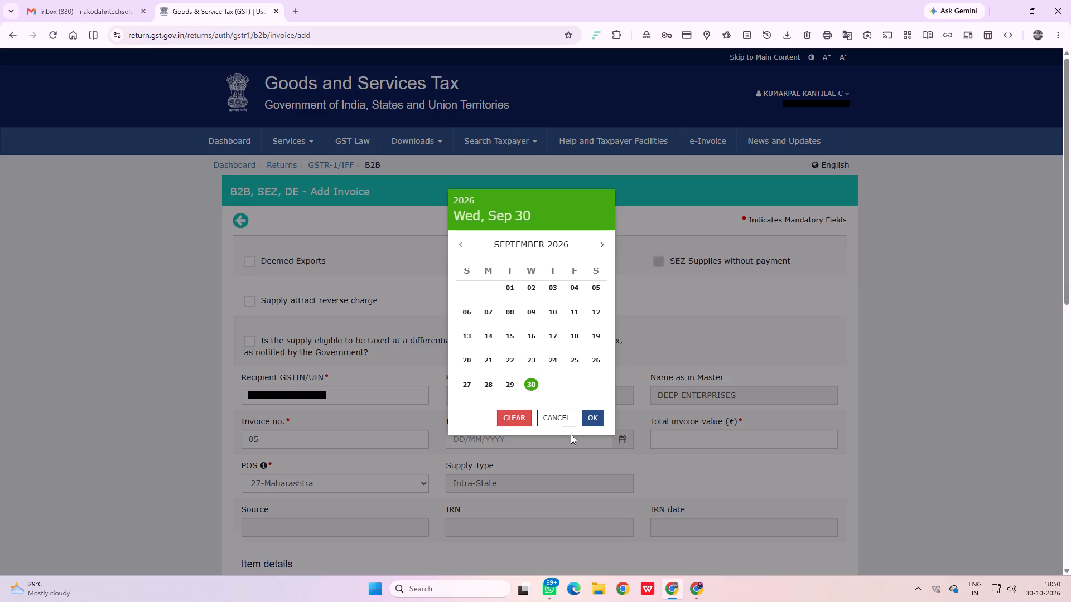
{"action": "left_click", "coordinate": [601, 244]}
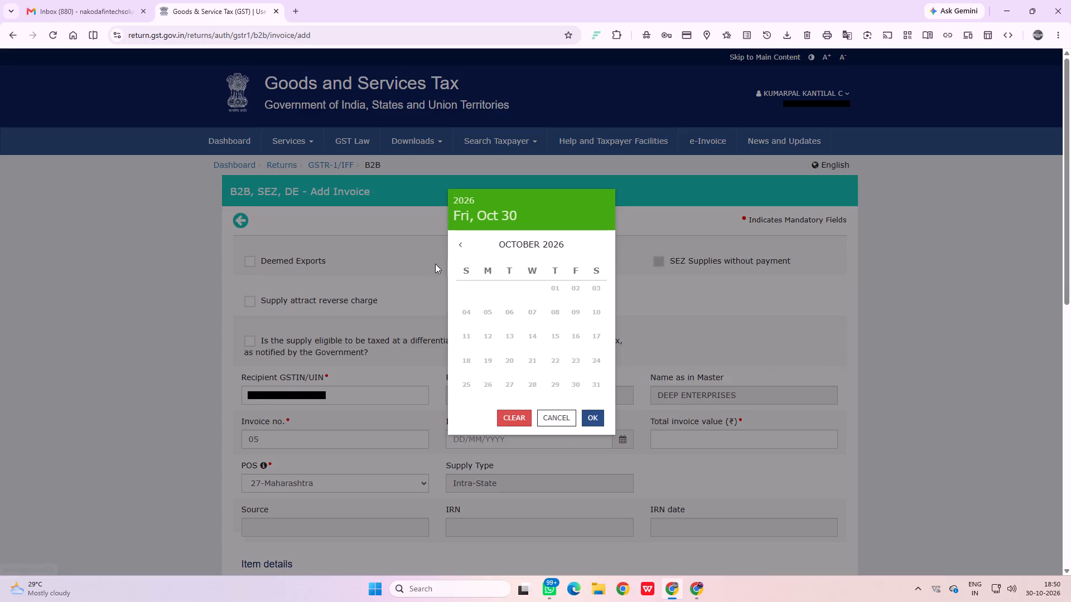
{"action": "left_click", "coordinate": [457, 242]}
{"action": "left_click", "coordinate": [457, 242]}
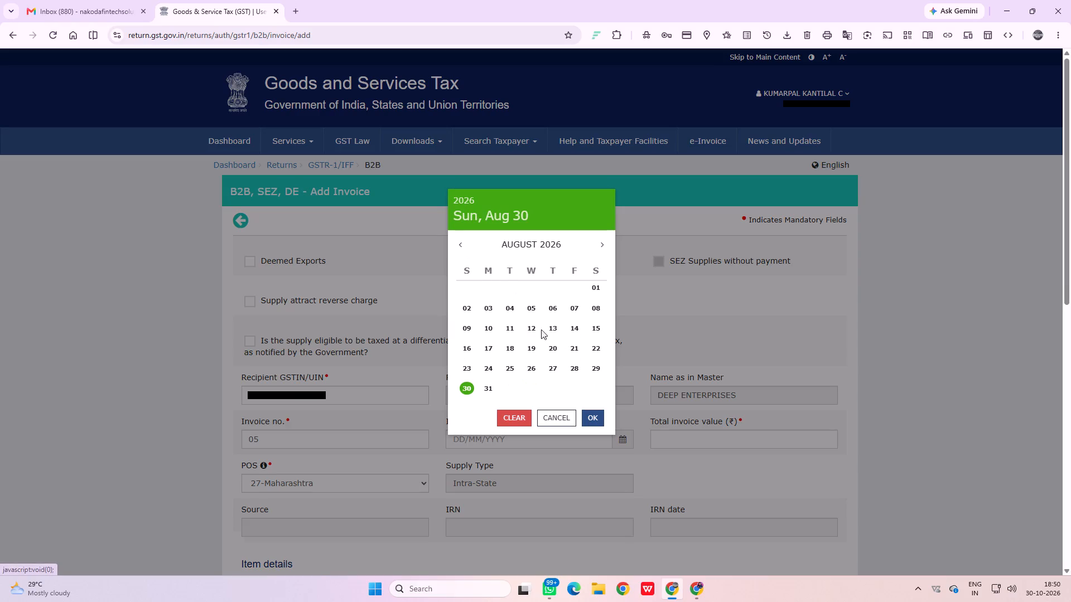
{"action": "left_click", "coordinate": [506, 348]}
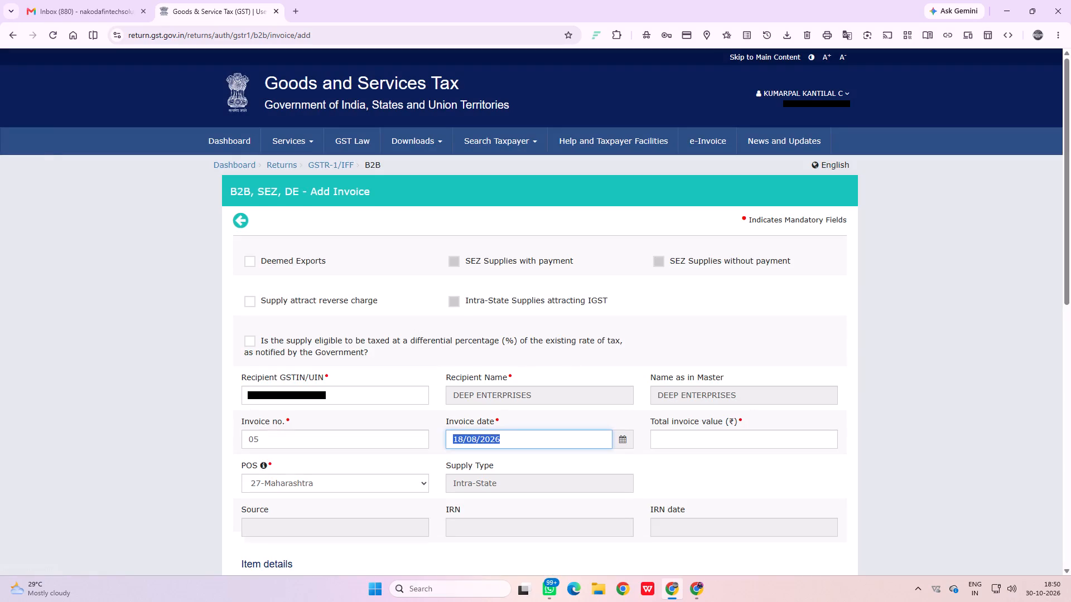
{"action": "left_click", "coordinate": [697, 441]}
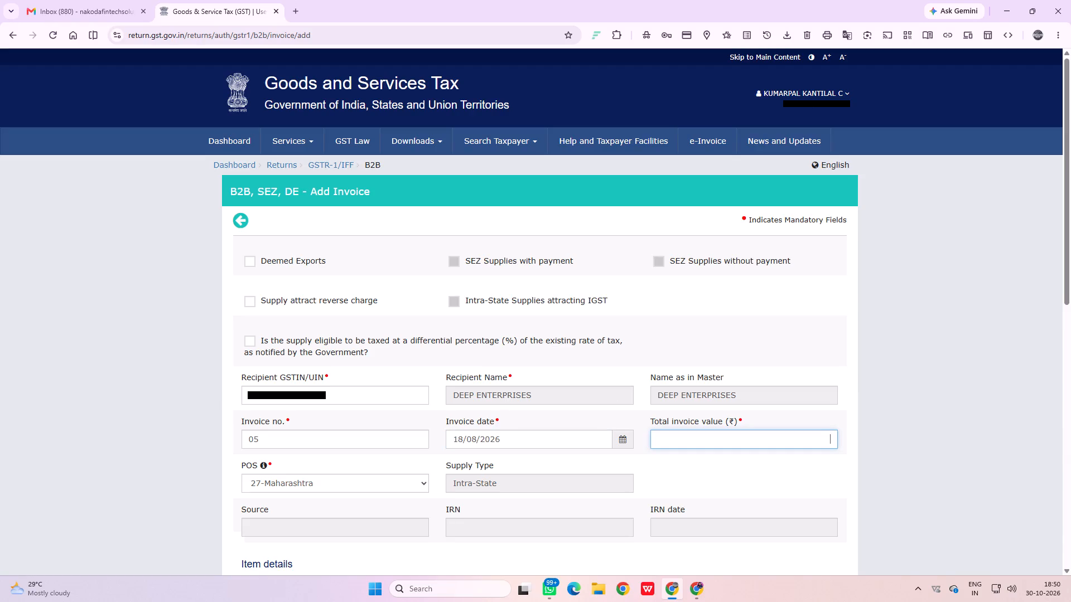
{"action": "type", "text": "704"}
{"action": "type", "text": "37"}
Fill in the taxable value for the applicable tax rate in the invoice's Item details.
{"action": "scroll", "coordinate": [355, 427], "scroll_direction": "down", "scroll_amount": 9}
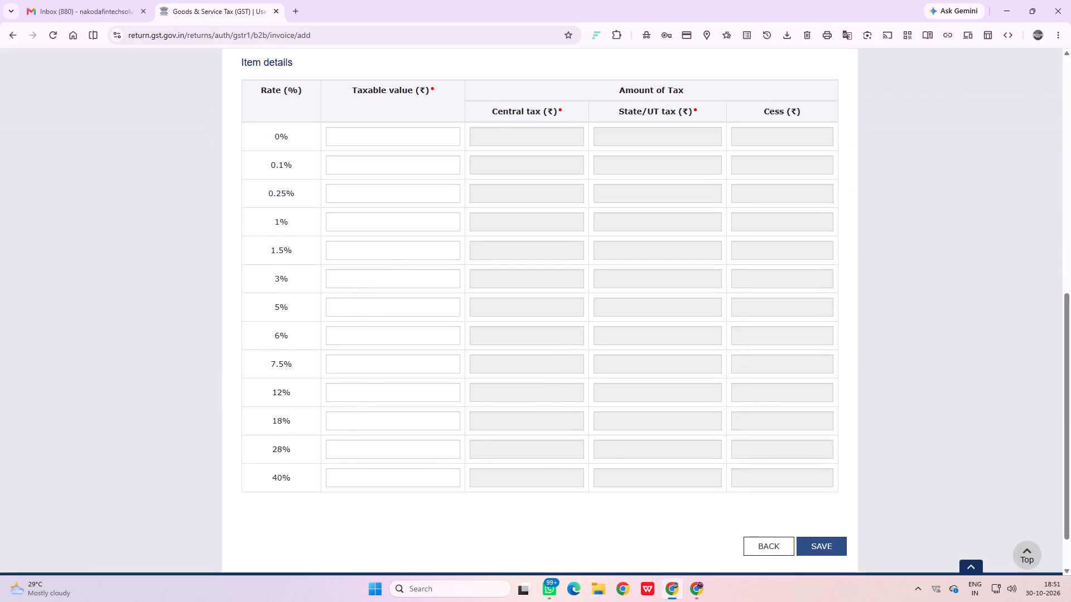
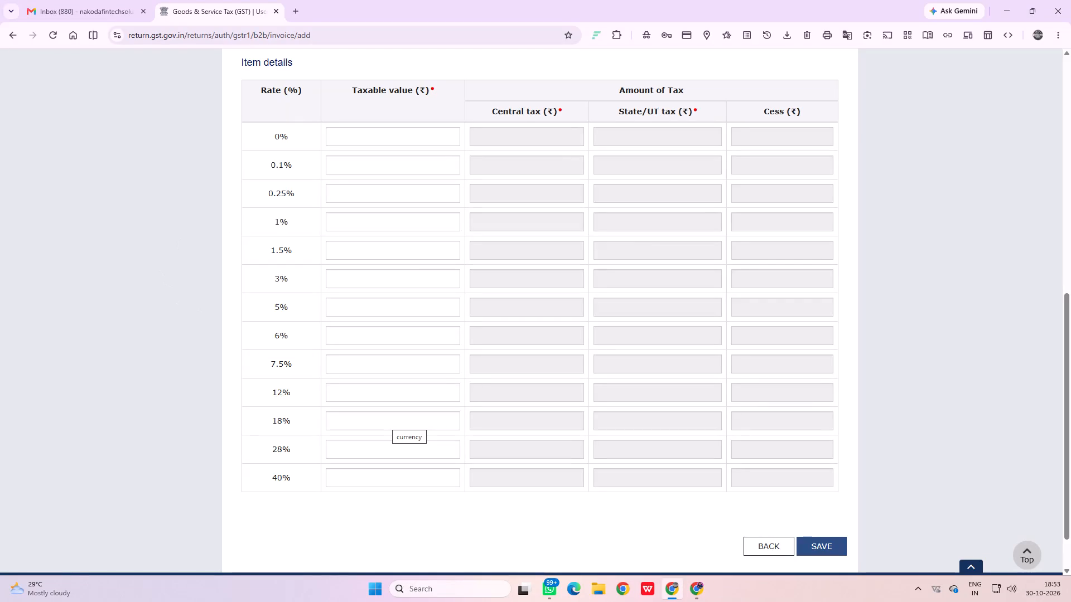
Enter a taxable value of ₹67082.9 at the 5% rate and save the DEEP ENTERPRISES invoice.
{"action": "left_click", "coordinate": [415, 301]}
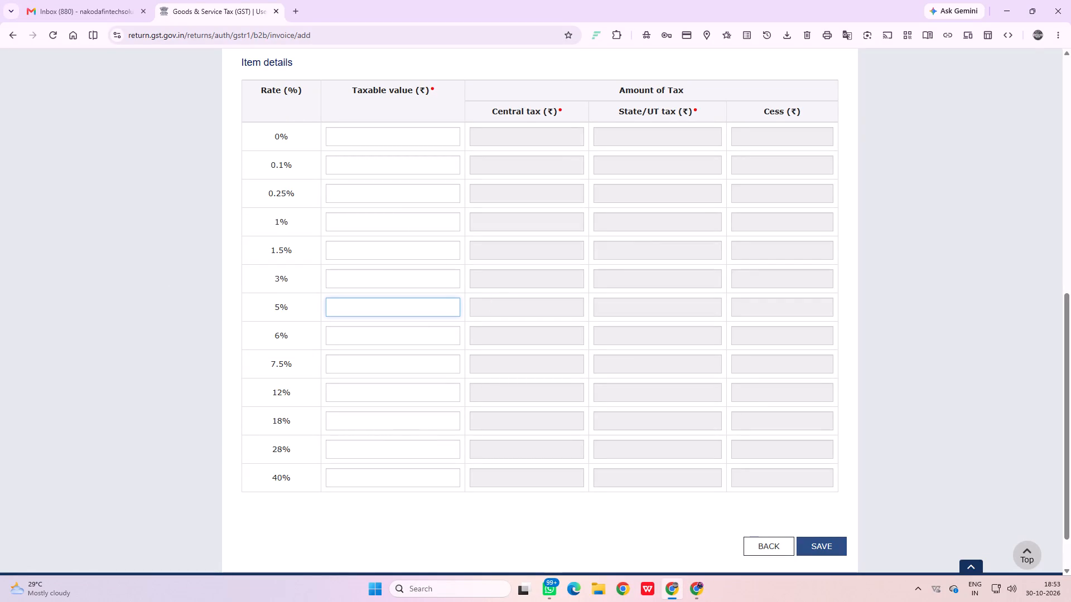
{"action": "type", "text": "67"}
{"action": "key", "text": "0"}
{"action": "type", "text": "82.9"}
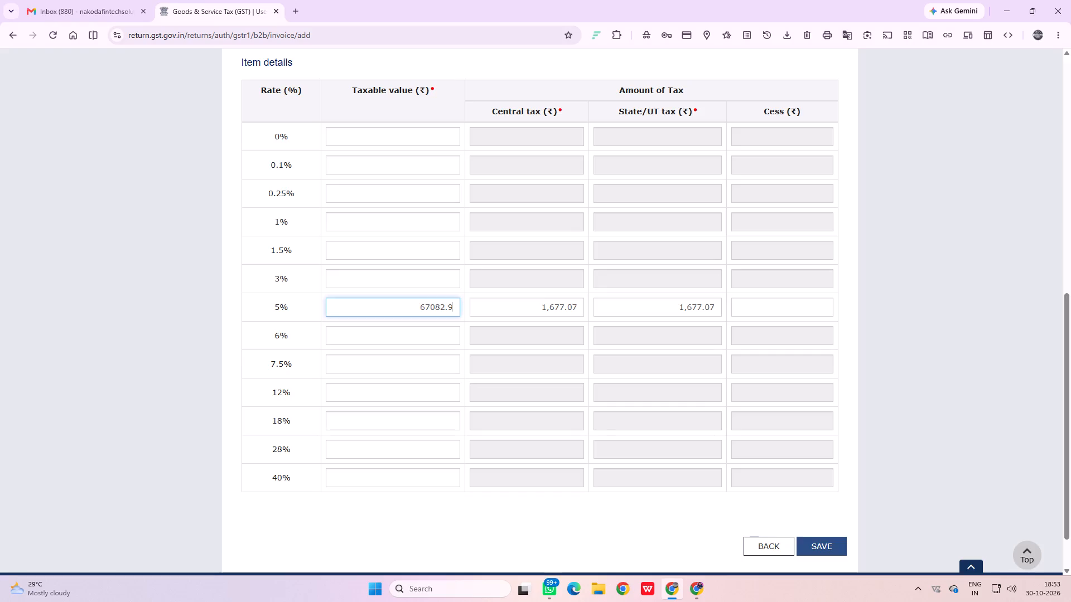
{"action": "scroll", "coordinate": [119, 176], "scroll_direction": "down", "scroll_amount": 4}
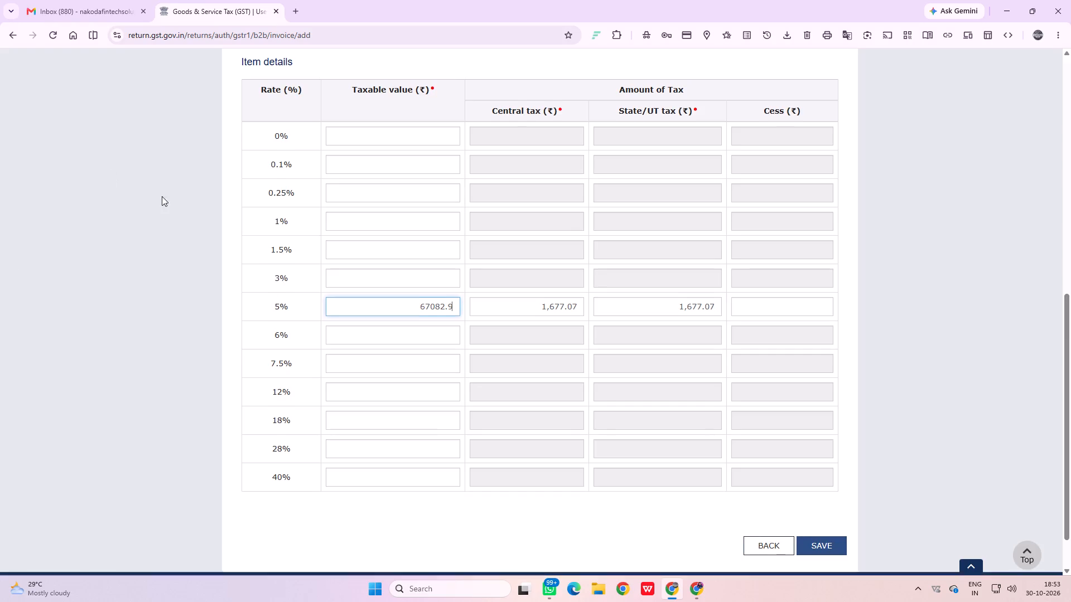
{"action": "left_click", "coordinate": [809, 488]}
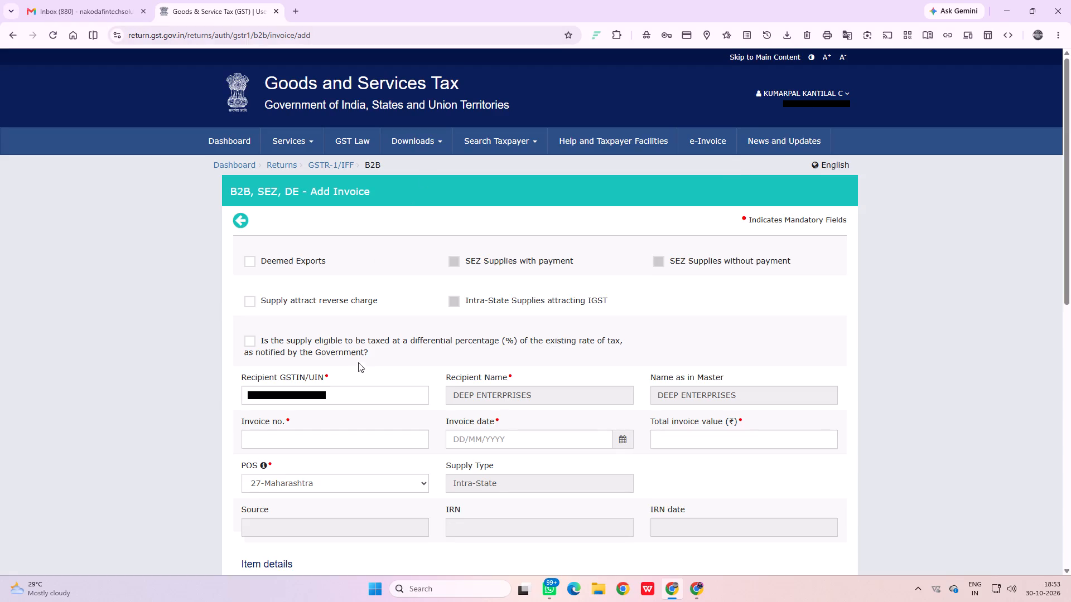
Replace the recipient GSTIN on the new invoice form with the GSTIN of LABDHI METAL.
{"action": "left_click", "coordinate": [343, 392]}
{"action": "key", "text": "BackSpace"}
{"action": "key", "text": "BackSpace"}
{"action": "key", "text": "BackSpace"}
{"action": "key", "text": "BackSpace"}
{"action": "key", "text": "BackSpace"}
{"action": "key", "text": "BackSpace"}
{"action": "key", "text": "BackSpace"}
{"action": "key", "text": "BackSpace"}
{"action": "key", "text": "BackSpace"}
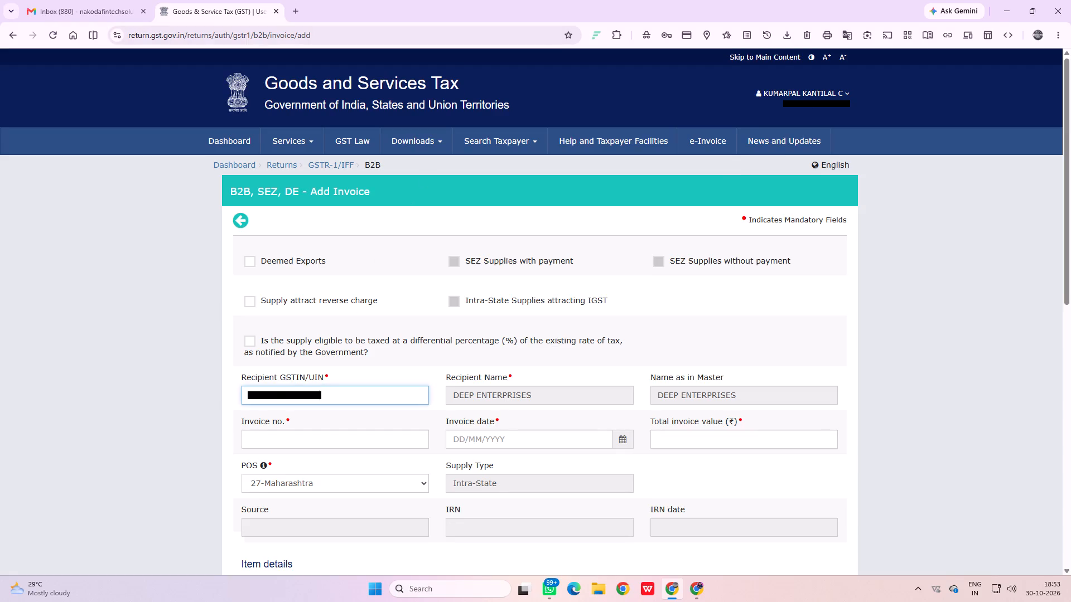
{"action": "key", "text": "BackSpace"}
{"action": "key", "text": "BackSpace"}
{"action": "key", "text": "BackSpace"}
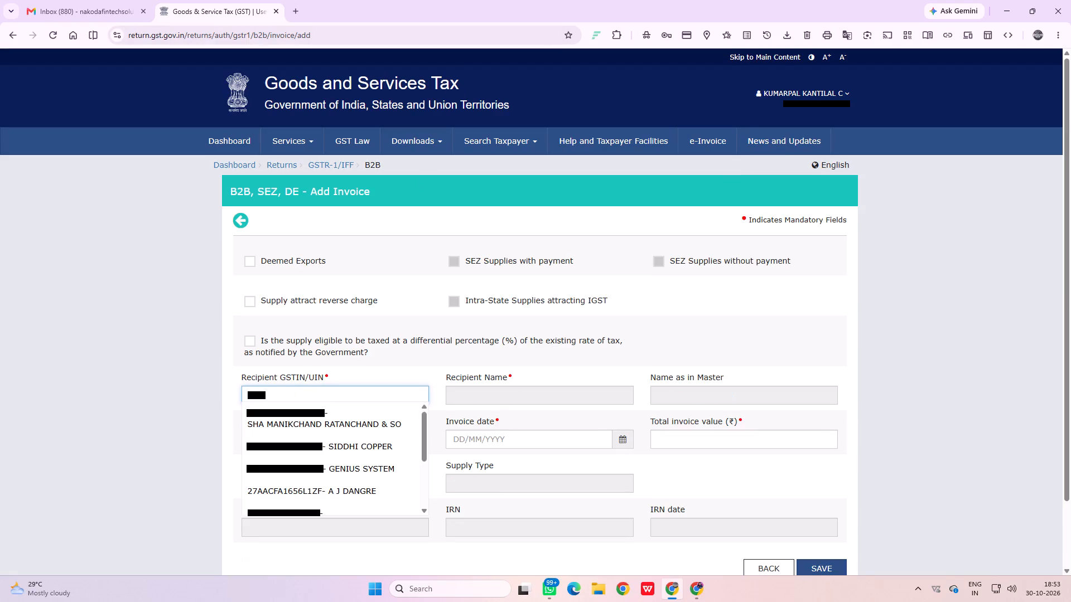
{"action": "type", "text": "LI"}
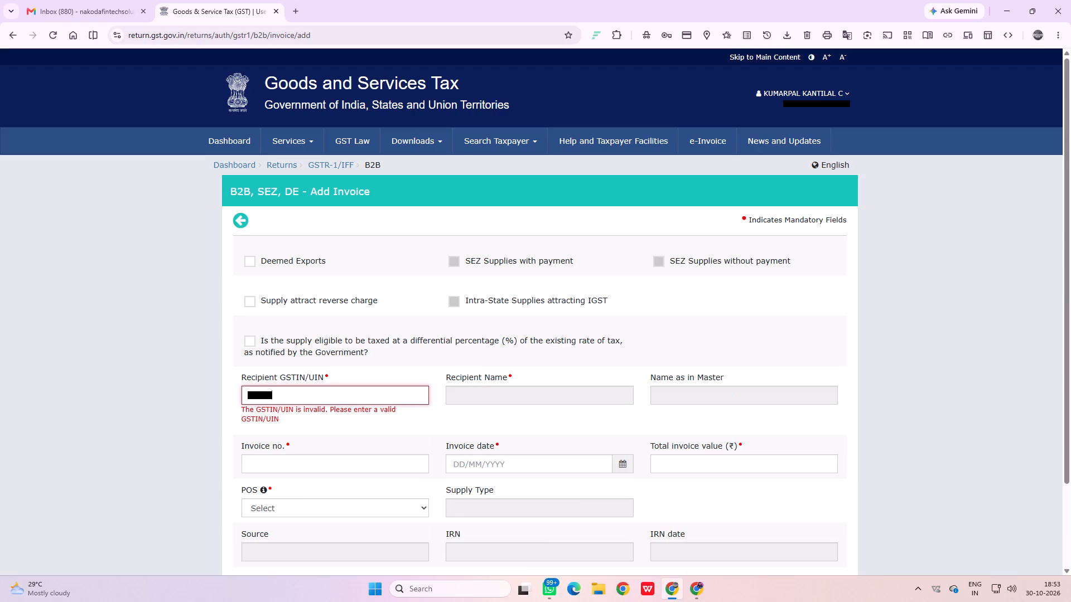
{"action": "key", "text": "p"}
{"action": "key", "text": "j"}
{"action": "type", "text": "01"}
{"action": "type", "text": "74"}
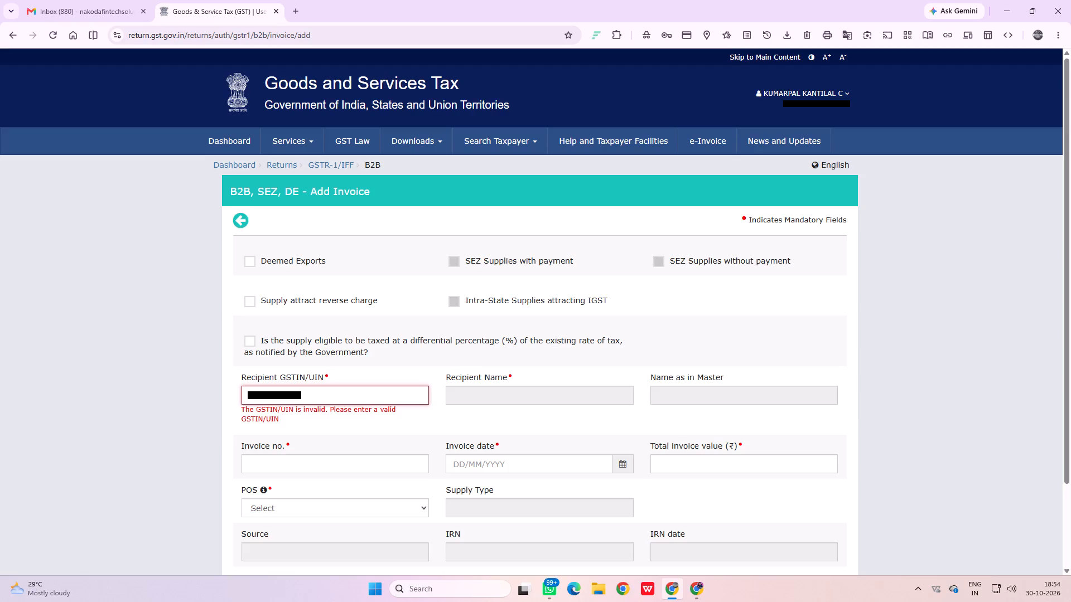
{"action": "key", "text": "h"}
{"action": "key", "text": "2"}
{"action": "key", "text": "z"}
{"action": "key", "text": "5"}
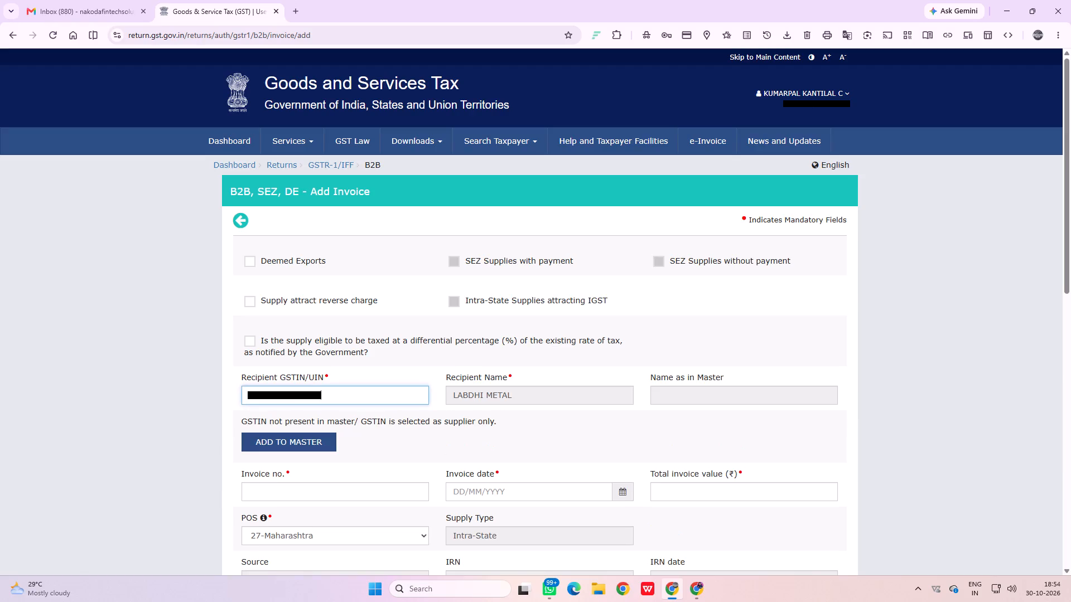
Add the recipient to the supplier/recipient master under the name LABDHI METAL and save the entry.
{"action": "left_click", "coordinate": [307, 446]}
{"action": "left_click", "coordinate": [350, 233]}
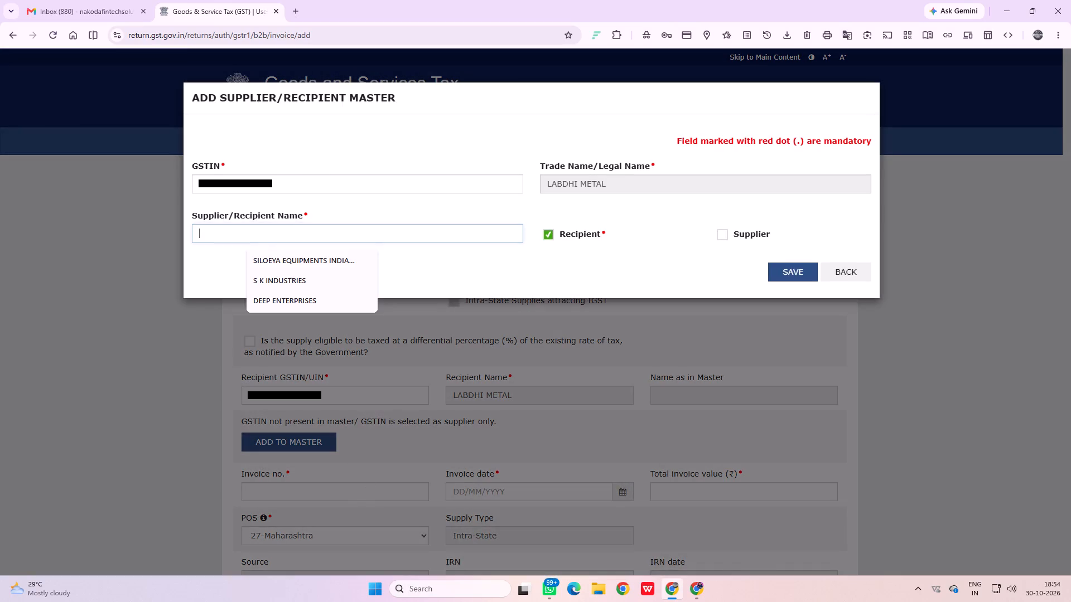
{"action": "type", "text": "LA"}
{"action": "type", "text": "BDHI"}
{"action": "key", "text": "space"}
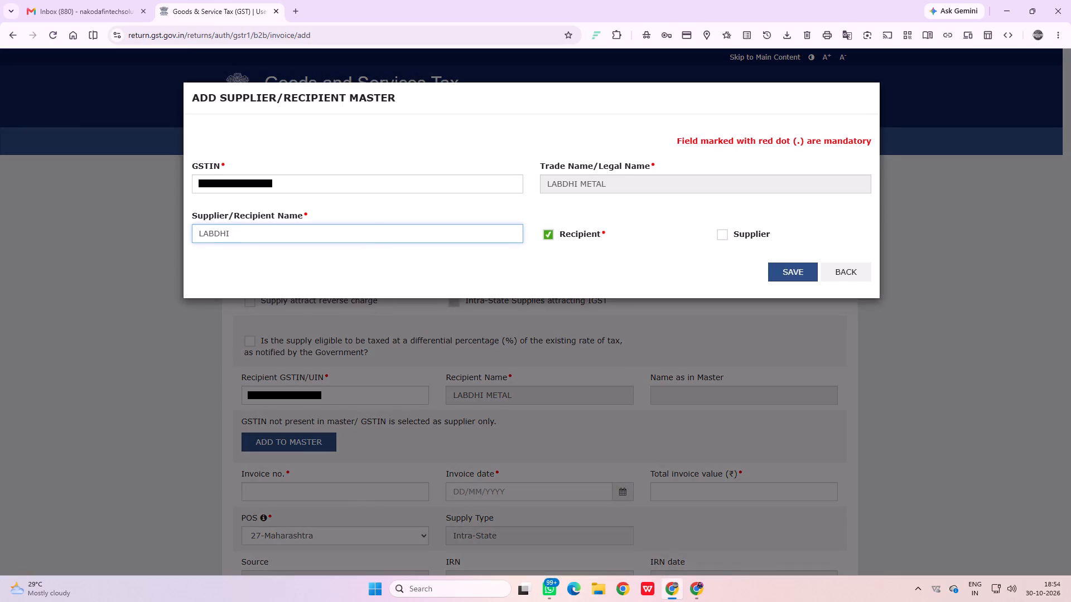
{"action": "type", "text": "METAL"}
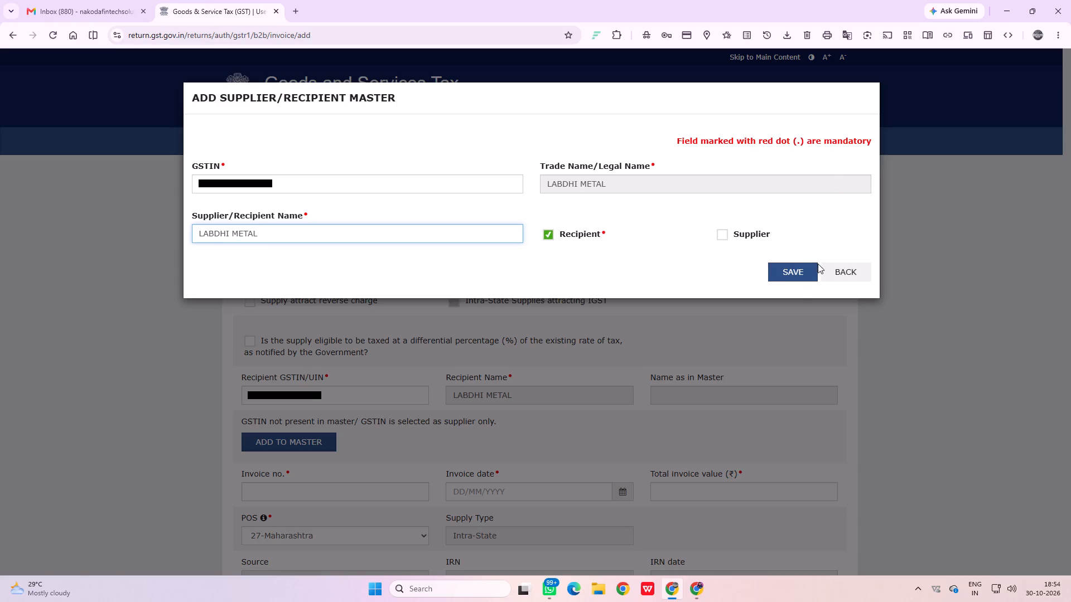
{"action": "left_click", "coordinate": [806, 266]}
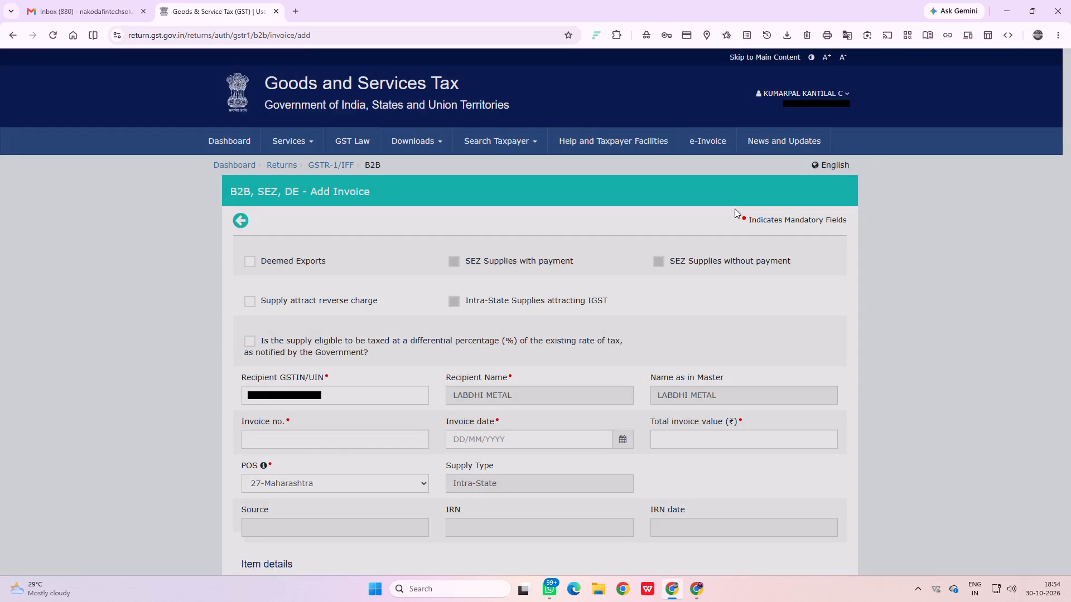
Fill in the invoice details with invoice number 4, date 11/08/2026 and a total invoice value of ₹64921.
{"action": "scroll", "coordinate": [403, 352], "scroll_direction": "down", "scroll_amount": 2}
{"action": "left_click", "coordinate": [366, 334]}
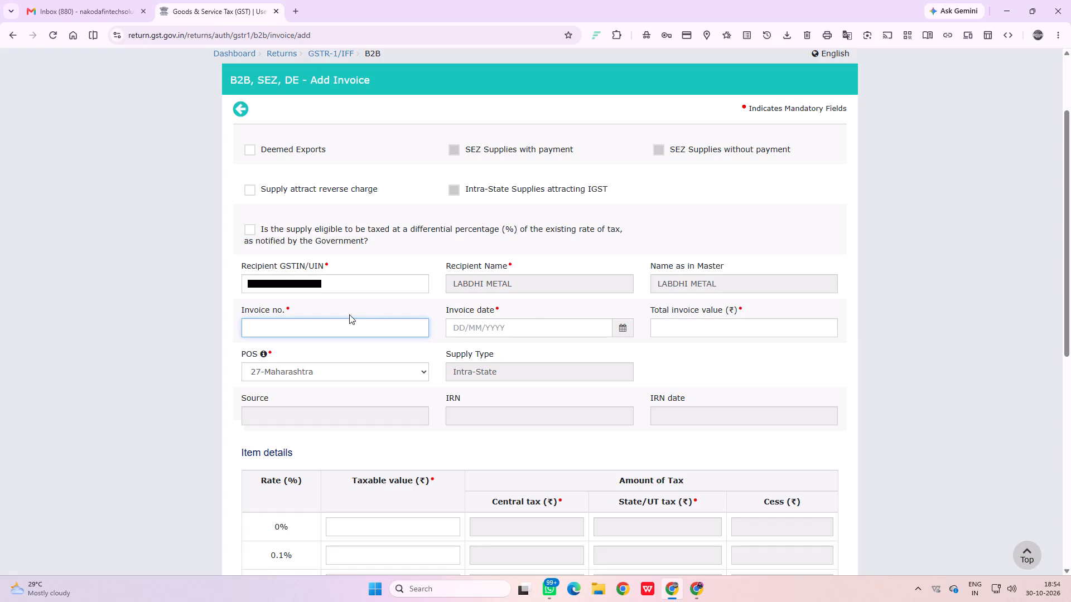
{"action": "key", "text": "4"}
{"action": "left_click", "coordinate": [628, 326]}
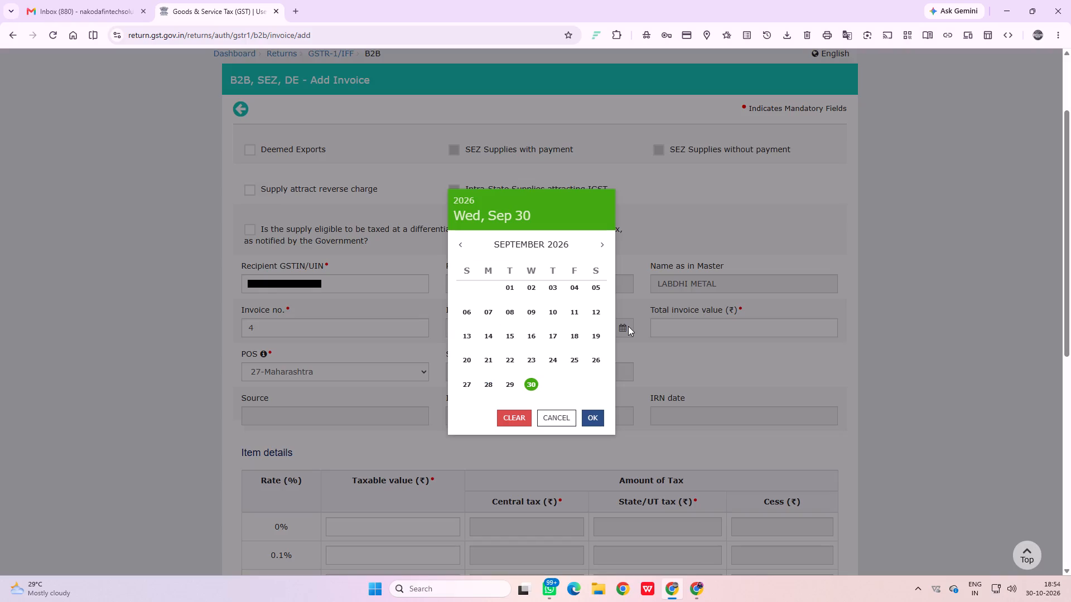
{"action": "left_click", "coordinate": [462, 247]}
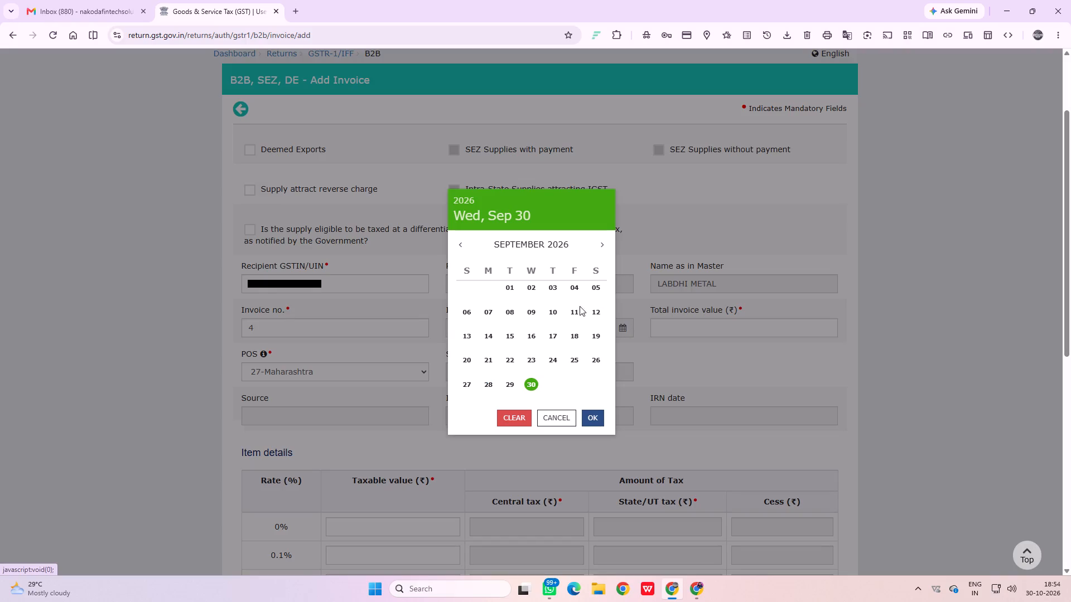
{"action": "left_click", "coordinate": [461, 241]}
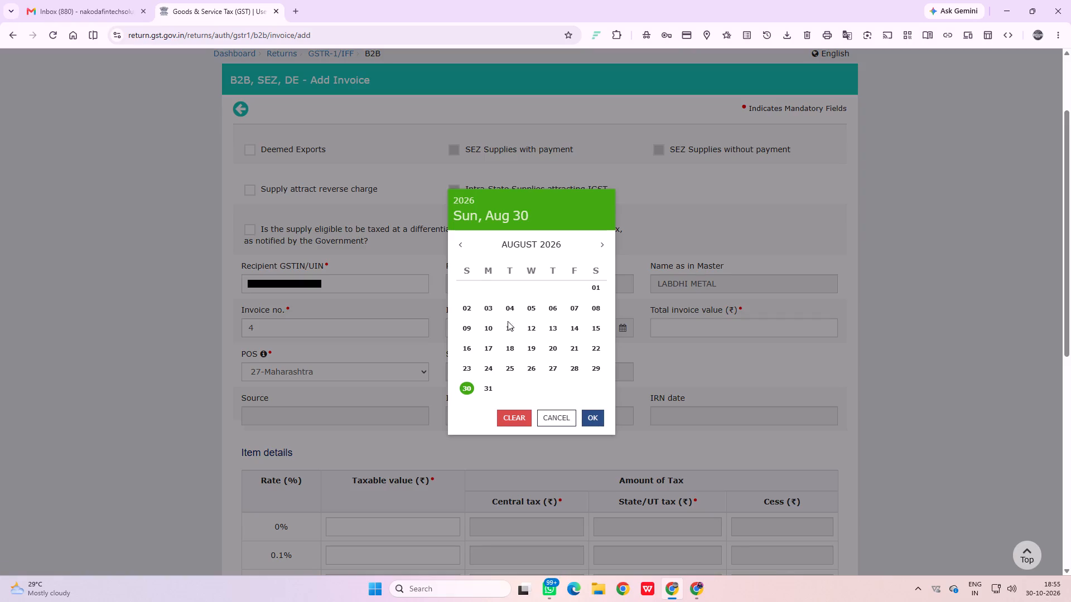
{"action": "left_click", "coordinate": [512, 326]}
{"action": "left_click", "coordinate": [734, 326]}
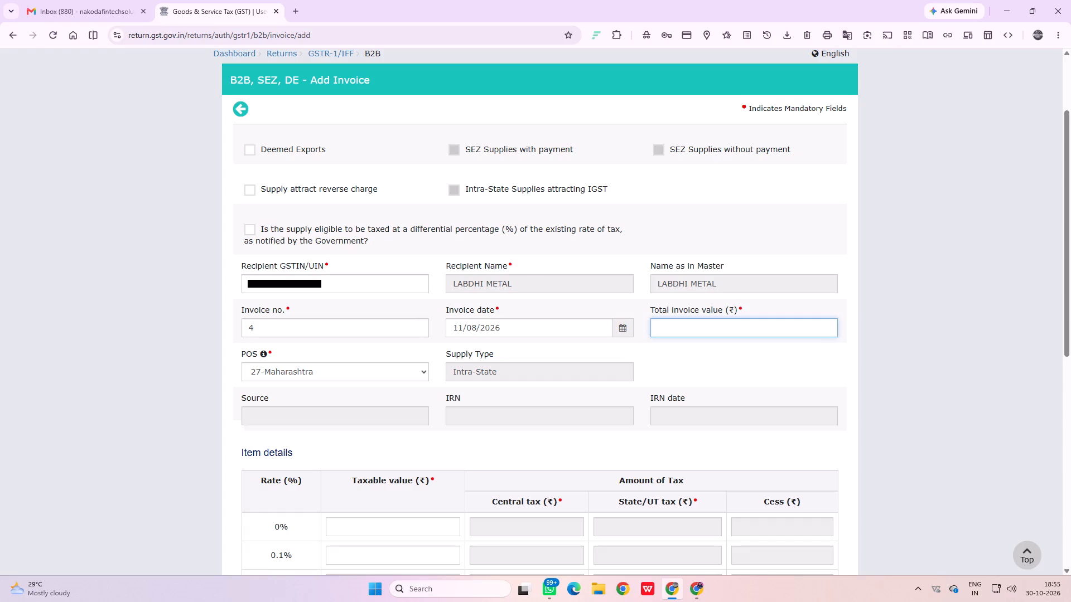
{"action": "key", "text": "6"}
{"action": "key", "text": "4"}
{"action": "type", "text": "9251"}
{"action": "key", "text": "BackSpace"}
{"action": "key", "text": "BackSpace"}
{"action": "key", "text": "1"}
Enter a taxable value of ₹61830 at the 5% rate and save the LABDHI METAL invoice.
{"action": "scroll", "coordinate": [360, 300], "scroll_direction": "down", "scroll_amount": 6}
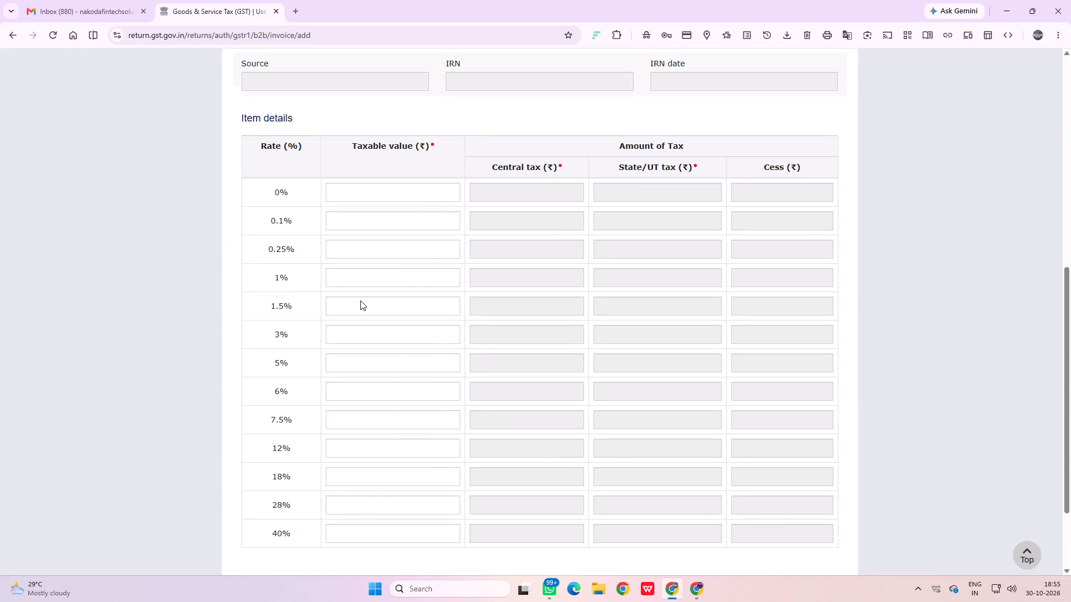
{"action": "left_click", "coordinate": [394, 367]}
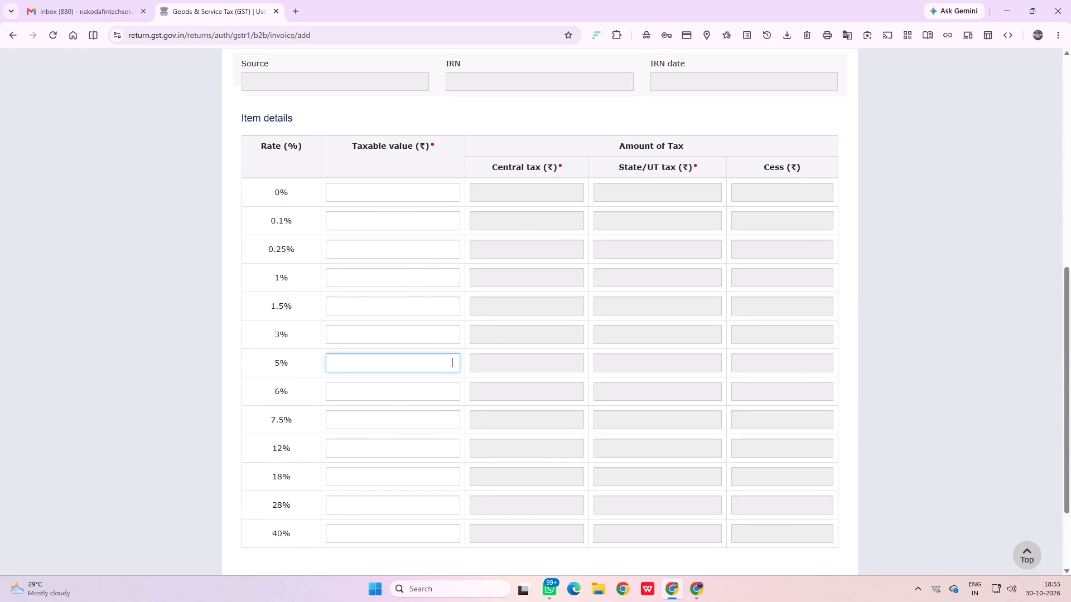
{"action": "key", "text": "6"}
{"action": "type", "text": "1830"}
{"action": "scroll", "coordinate": [700, 355], "scroll_direction": "down", "scroll_amount": 6}
{"action": "left_click", "coordinate": [830, 496]}
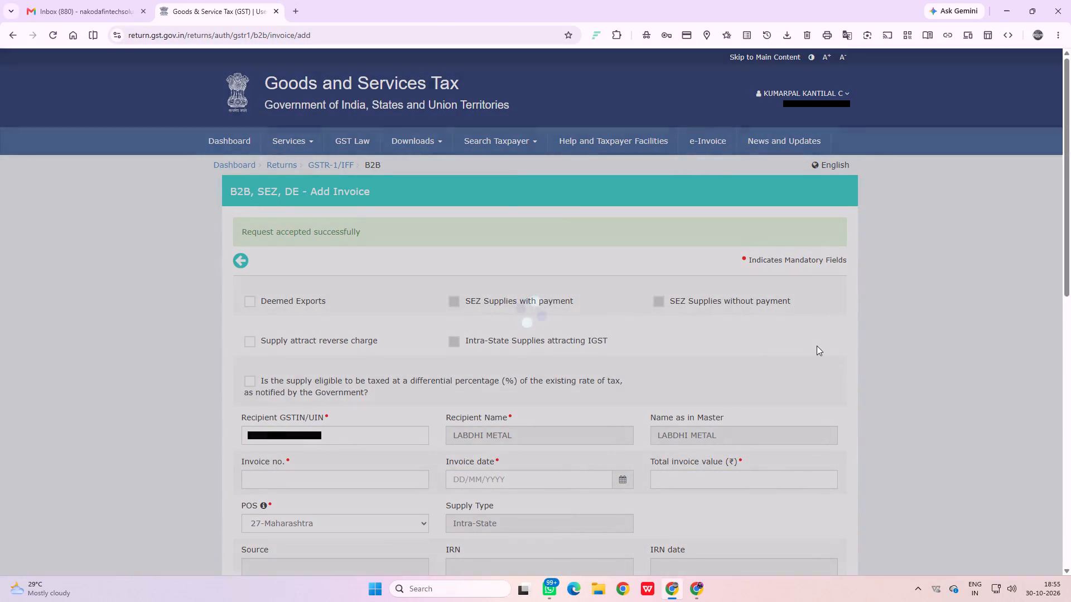
Leave the blank invoice form and return to the recipient-wise summary of B2B invoices.
{"action": "scroll", "coordinate": [809, 345], "scroll_direction": "down", "scroll_amount": 2}
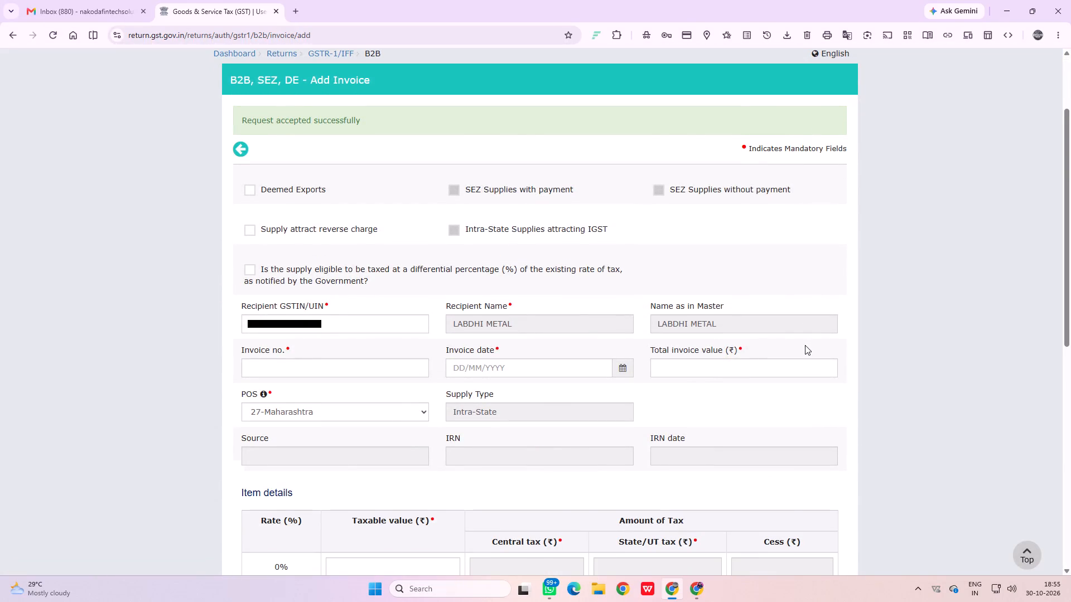
{"action": "scroll", "coordinate": [807, 345], "scroll_direction": "down", "scroll_amount": 11}
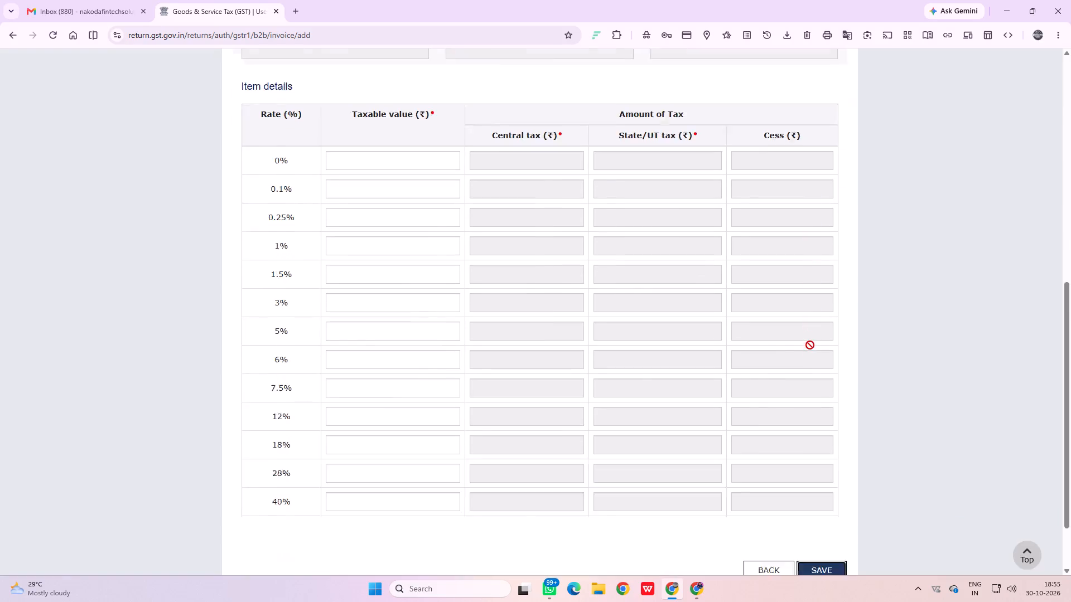
{"action": "scroll", "coordinate": [810, 345], "scroll_direction": "down", "scroll_amount": 6}
{"action": "left_click", "coordinate": [768, 499]}
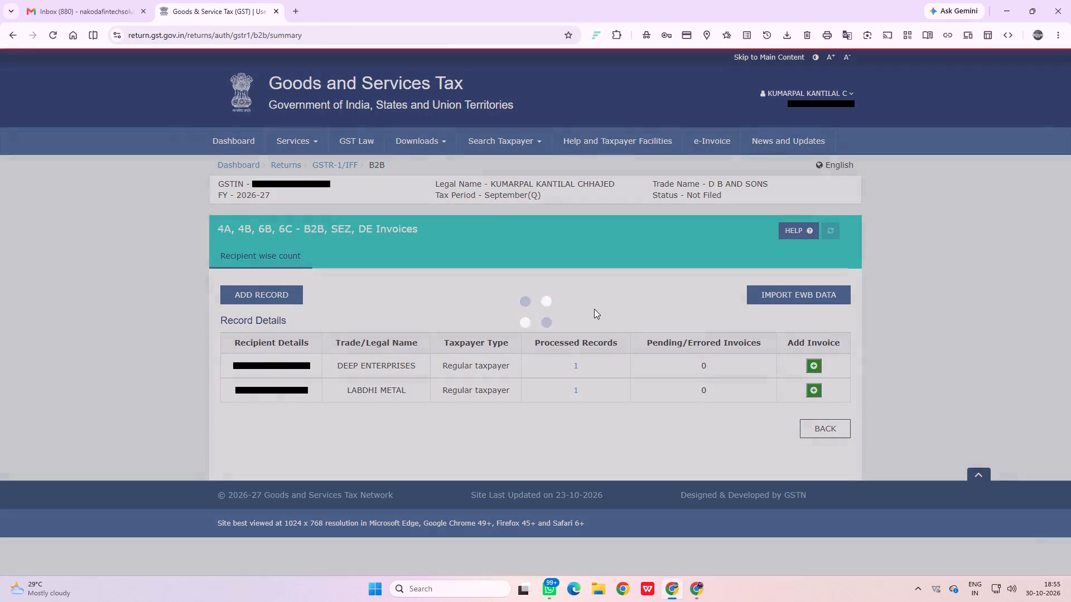
Leave the B2B invoice summary for the GSTR-1 overview and open section 13, Documents Issued.
{"action": "scroll", "coordinate": [594, 309], "scroll_direction": "down", "scroll_amount": 2}
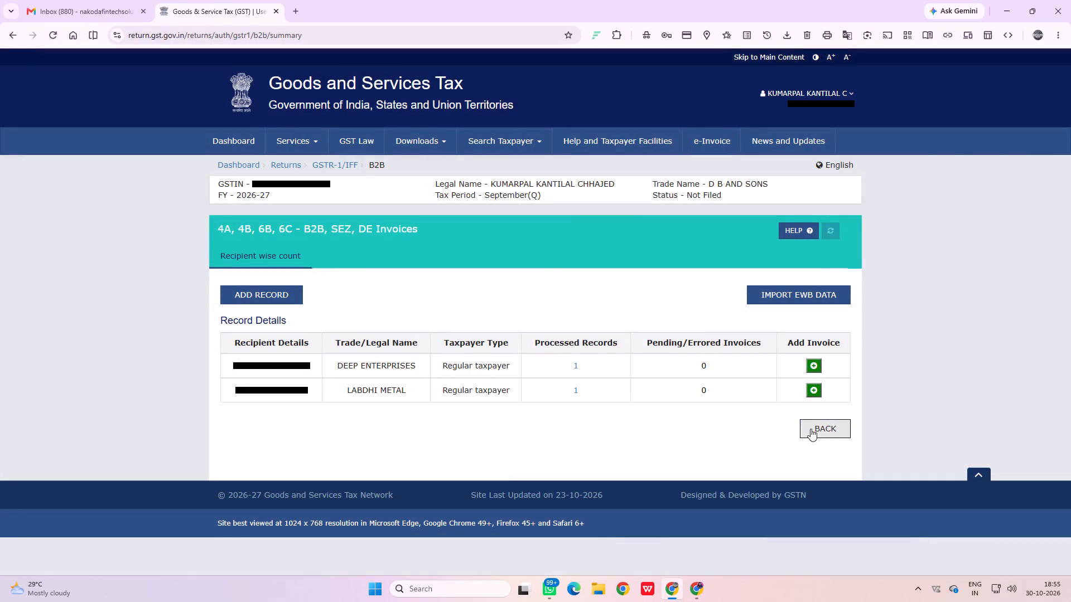
{"action": "left_click", "coordinate": [811, 429]}
{"action": "scroll", "coordinate": [556, 248], "scroll_direction": "down", "scroll_amount": 3}
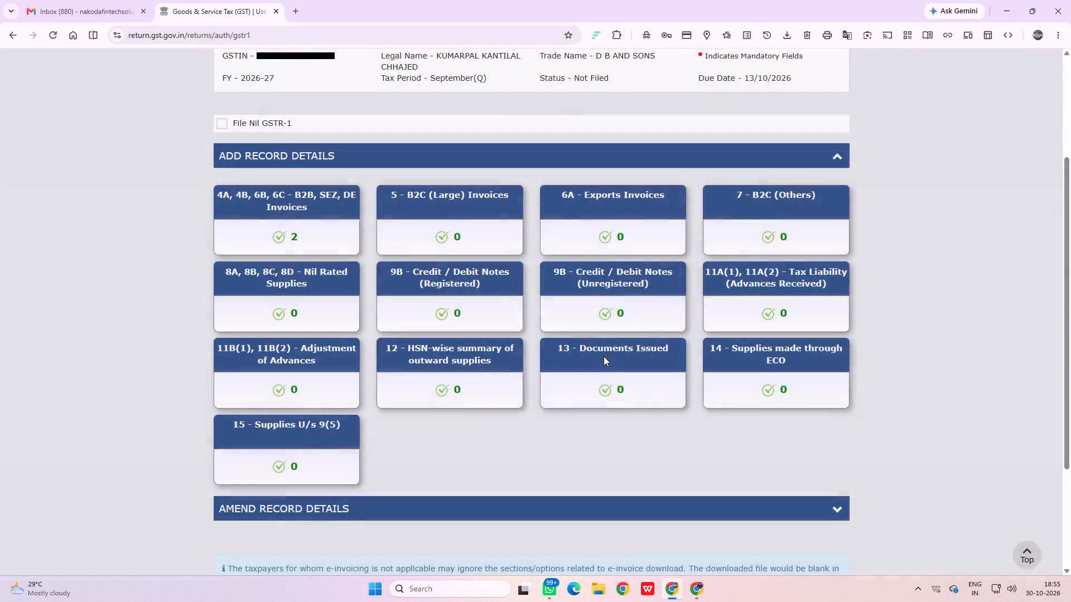
{"action": "left_click", "coordinate": [604, 356]}
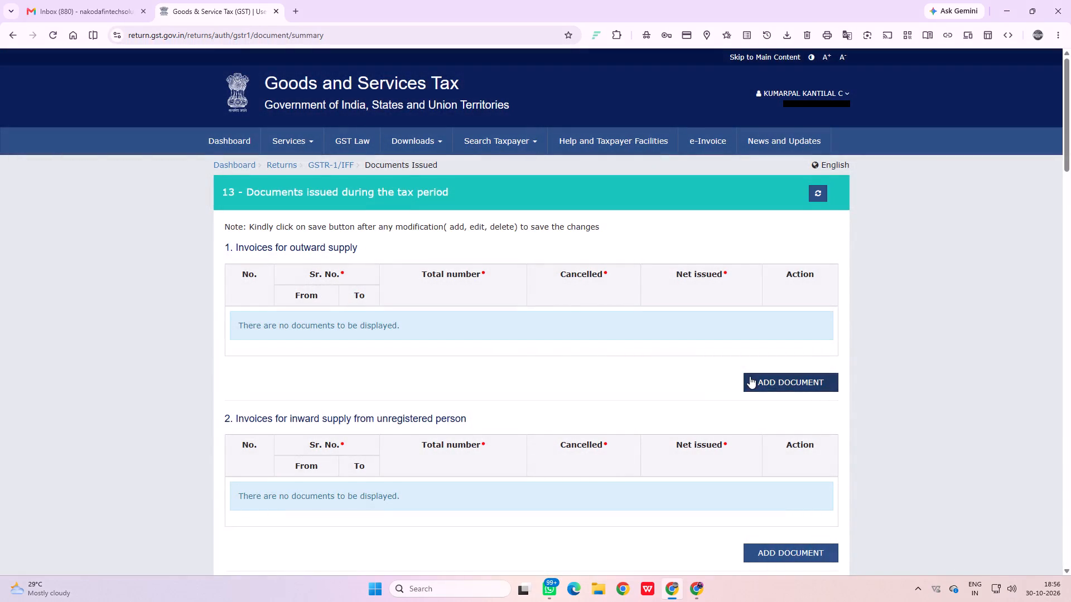
Add an outward supply invoice series from 4 to 5 with total number 2 and cancelled 0, and save the section.
{"action": "left_click", "coordinate": [750, 376]}
{"action": "left_click", "coordinate": [324, 327]}
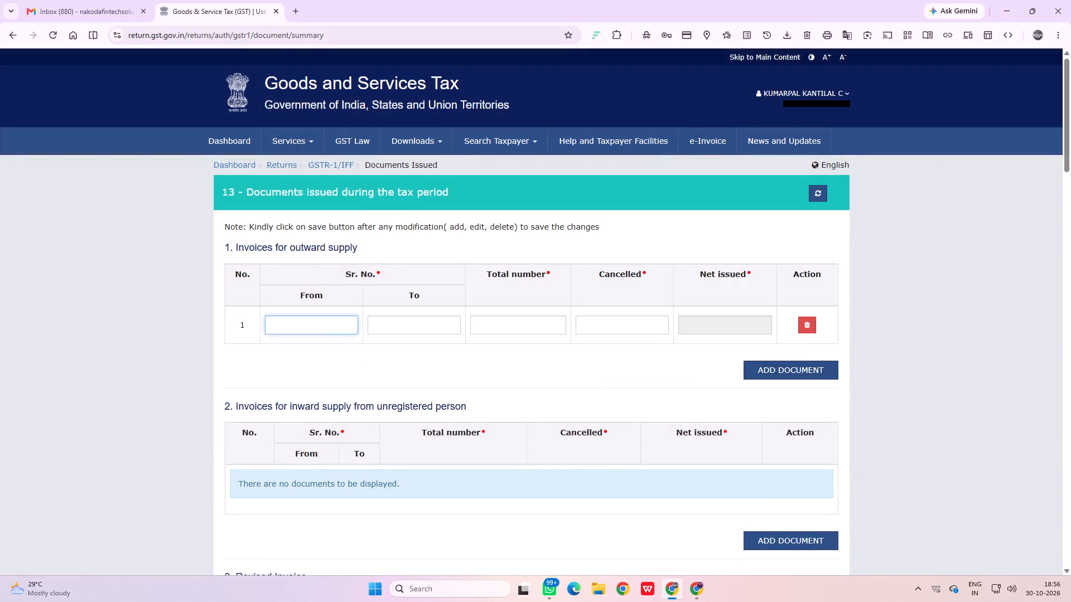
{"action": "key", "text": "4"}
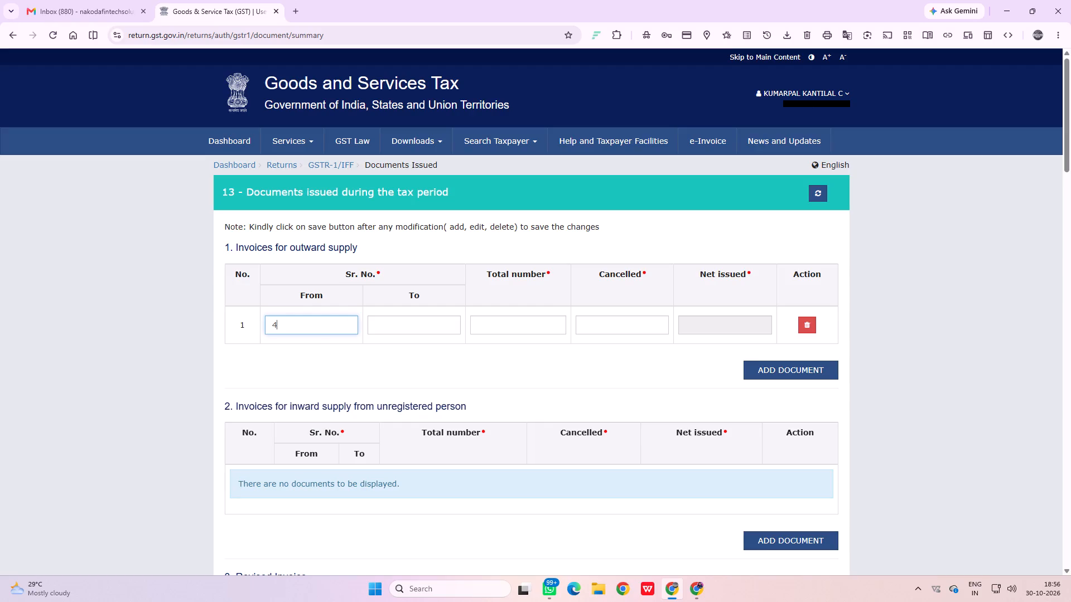
{"action": "left_click", "coordinate": [378, 326]}
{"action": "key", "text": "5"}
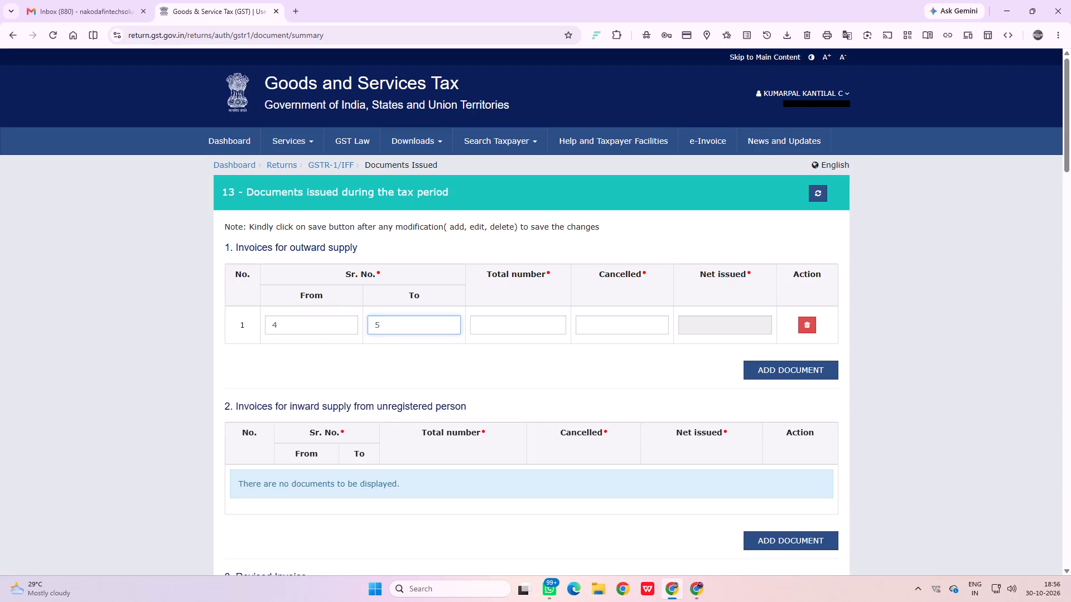
{"action": "left_click", "coordinate": [500, 325]}
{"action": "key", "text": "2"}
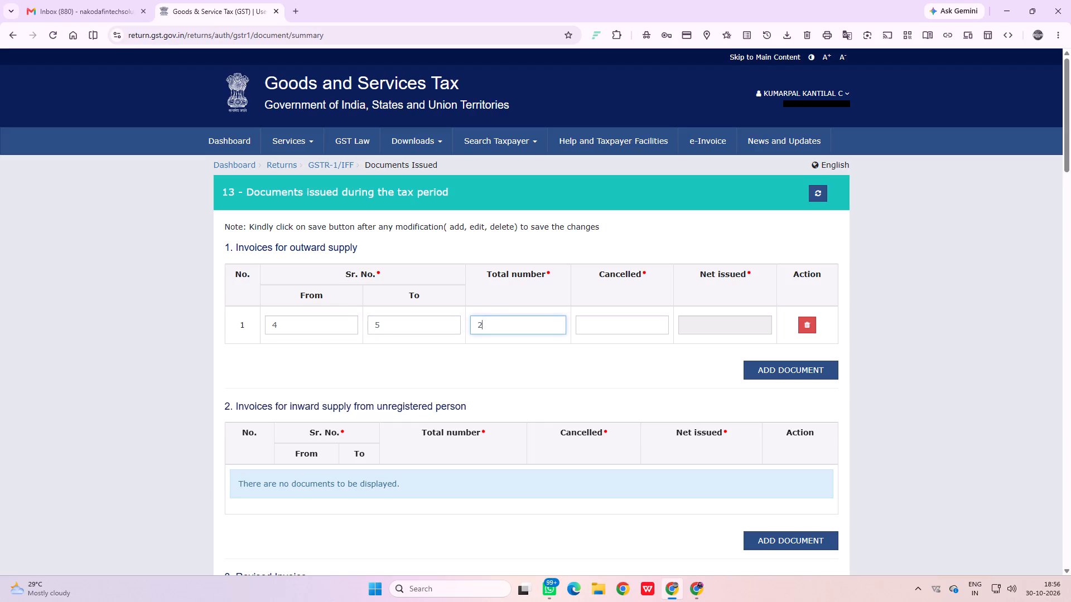
{"action": "left_click", "coordinate": [602, 324]}
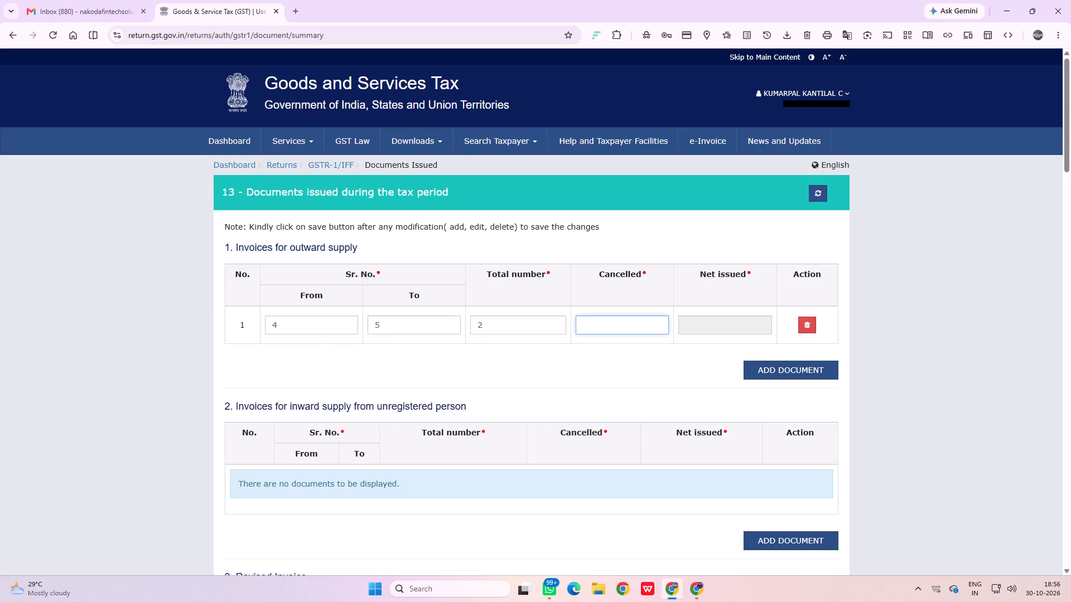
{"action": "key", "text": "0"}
{"action": "scroll", "coordinate": [821, 394], "scroll_direction": "down", "scroll_amount": 14}
{"action": "scroll", "coordinate": [829, 395], "scroll_direction": "up", "scroll_amount": 1}
{"action": "scroll", "coordinate": [829, 395], "scroll_direction": "down", "scroll_amount": 3}
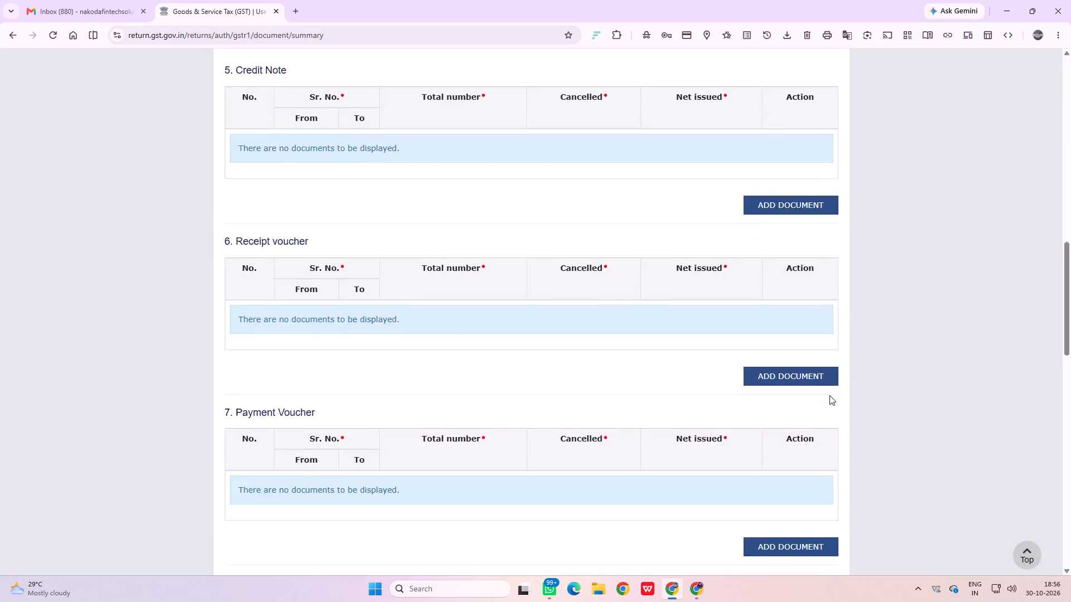
{"action": "scroll", "coordinate": [829, 395], "scroll_direction": "down", "scroll_amount": 20}
{"action": "scroll", "coordinate": [829, 395], "scroll_direction": "down", "scroll_amount": 1}
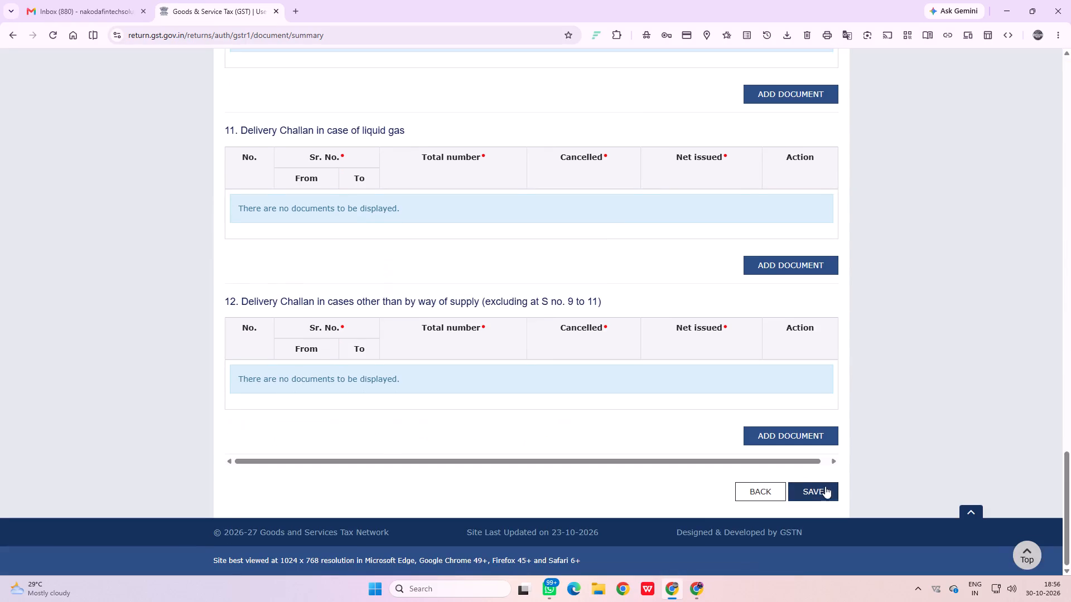
{"action": "left_click", "coordinate": [823, 487]}
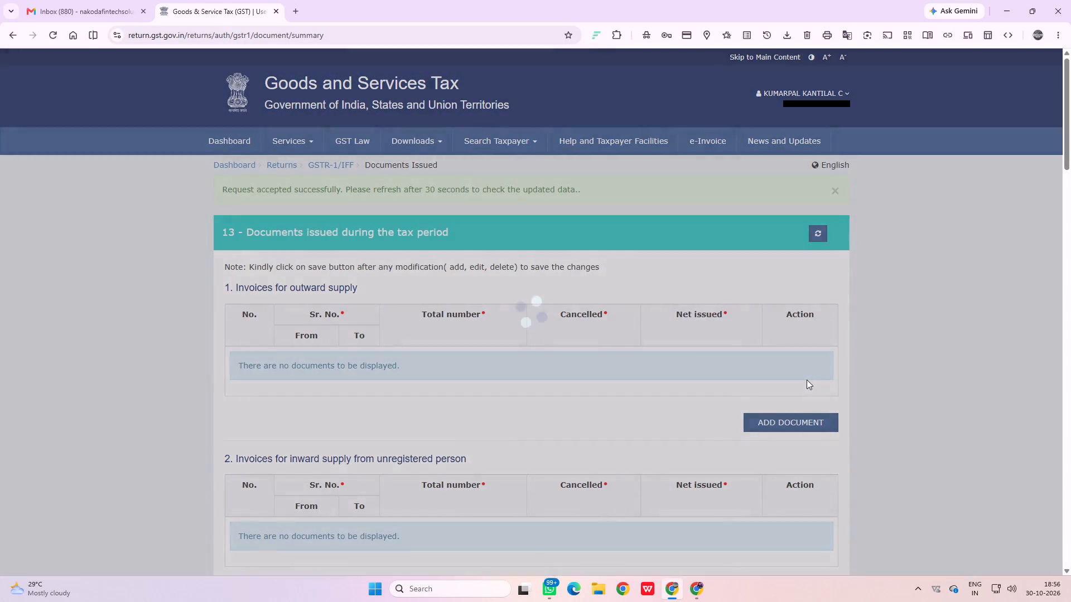
Return to the GSTR-1 overview and reopen Documents Issued to check the outward supply invoice series.
{"action": "scroll", "coordinate": [807, 380], "scroll_direction": "down", "scroll_amount": 5}
{"action": "scroll", "coordinate": [815, 380], "scroll_direction": "down", "scroll_amount": 20}
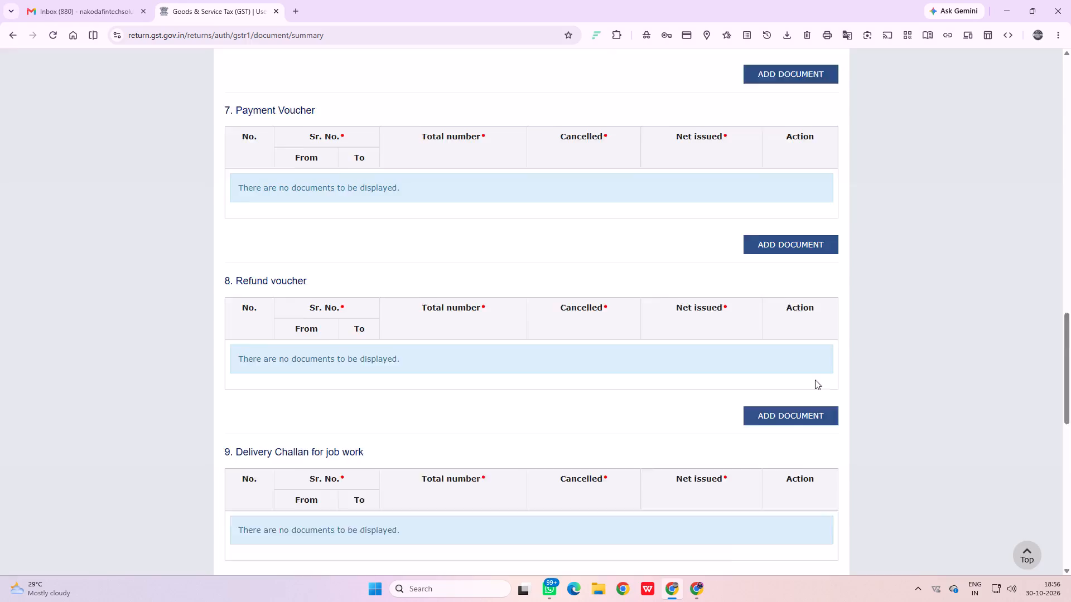
{"action": "scroll", "coordinate": [815, 380], "scroll_direction": "down", "scroll_amount": 5}
{"action": "scroll", "coordinate": [815, 380], "scroll_direction": "up", "scroll_amount": 1}
{"action": "scroll", "coordinate": [815, 380], "scroll_direction": "down", "scroll_amount": 12}
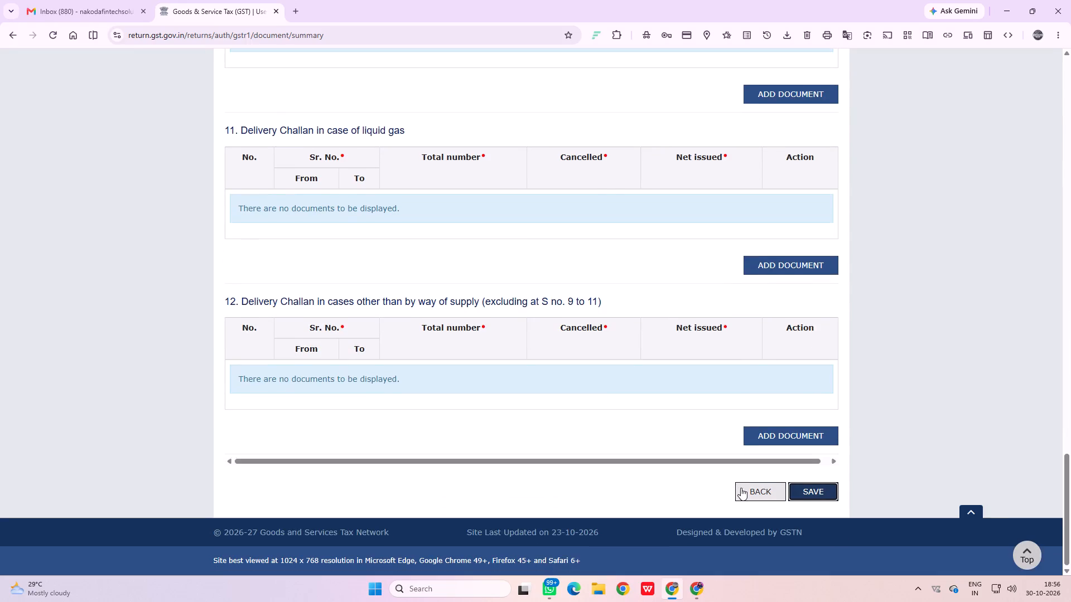
{"action": "left_click", "coordinate": [741, 488]}
{"action": "scroll", "coordinate": [520, 279], "scroll_direction": "down", "scroll_amount": 2}
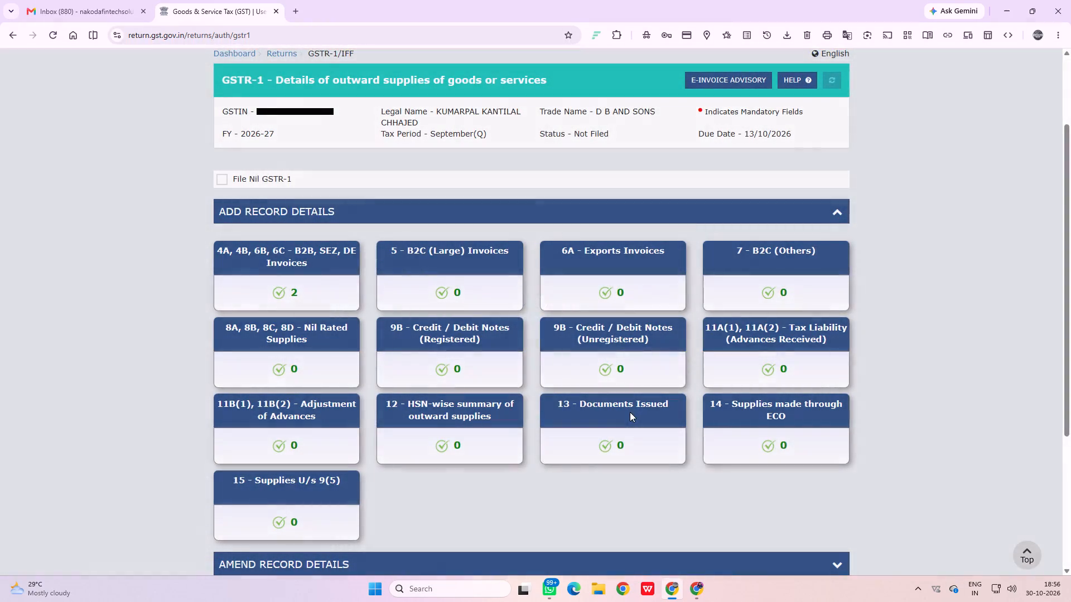
{"action": "left_click", "coordinate": [632, 412]}
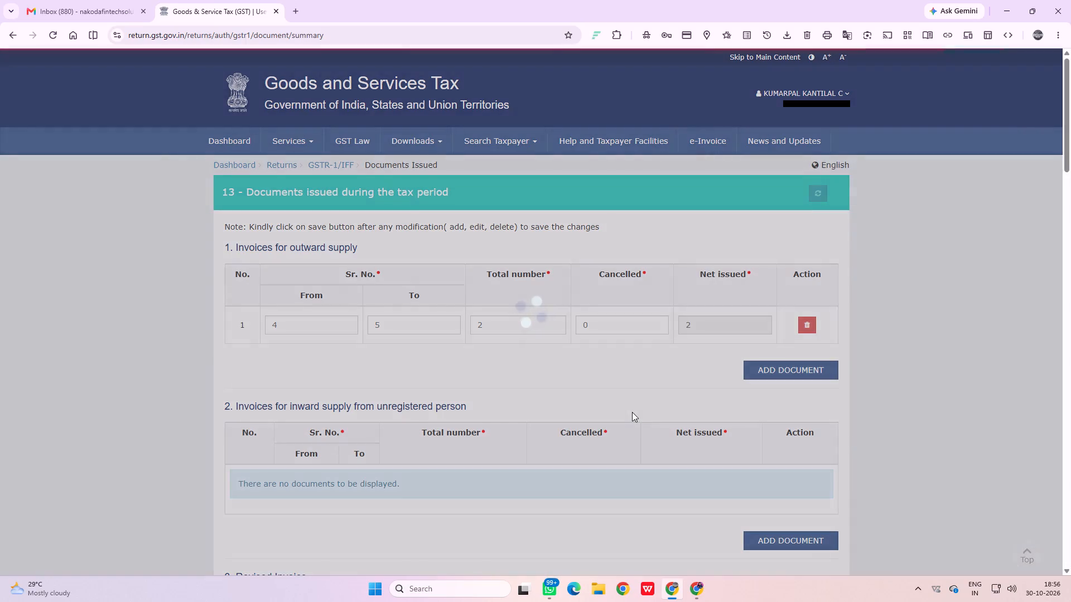
Save the Documents Issued section again with the outward supply invoice series 4 to 5.
{"action": "scroll", "coordinate": [632, 412], "scroll_direction": "down", "scroll_amount": 20}
{"action": "scroll", "coordinate": [632, 412], "scroll_direction": "down", "scroll_amount": 1}
{"action": "scroll", "coordinate": [635, 412], "scroll_direction": "up", "scroll_amount": 1}
{"action": "scroll", "coordinate": [635, 412], "scroll_direction": "down", "scroll_amount": 4}
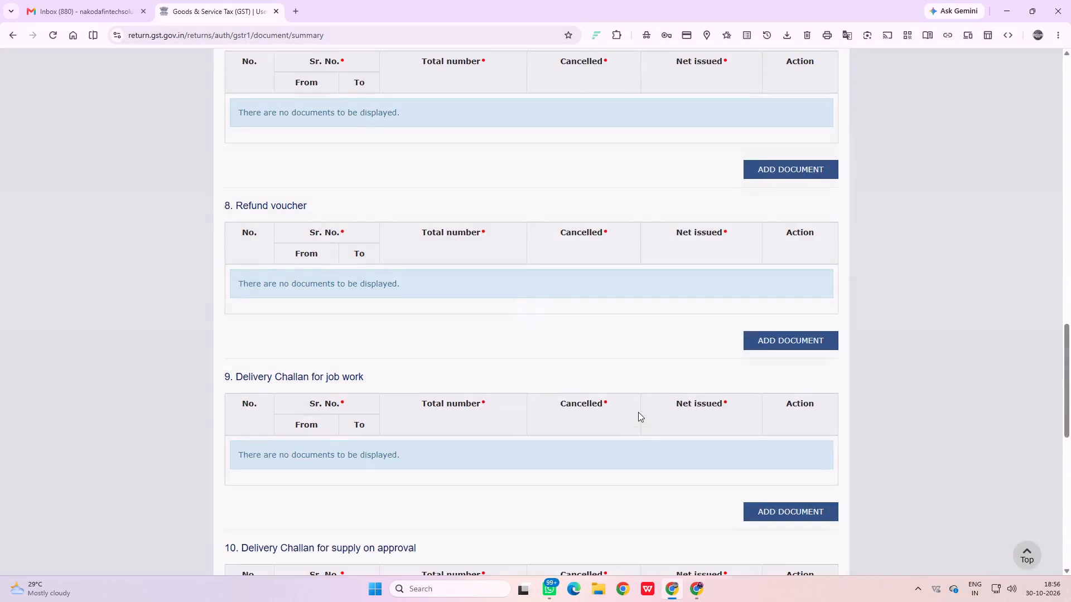
{"action": "scroll", "coordinate": [638, 412], "scroll_direction": "down", "scroll_amount": 1}
{"action": "scroll", "coordinate": [638, 412], "scroll_direction": "up", "scroll_amount": 1}
{"action": "scroll", "coordinate": [638, 412], "scroll_direction": "down", "scroll_amount": 13}
{"action": "scroll", "coordinate": [638, 412], "scroll_direction": "up", "scroll_amount": 1}
{"action": "scroll", "coordinate": [638, 412], "scroll_direction": "down", "scroll_amount": 1}
{"action": "left_click", "coordinate": [802, 491]}
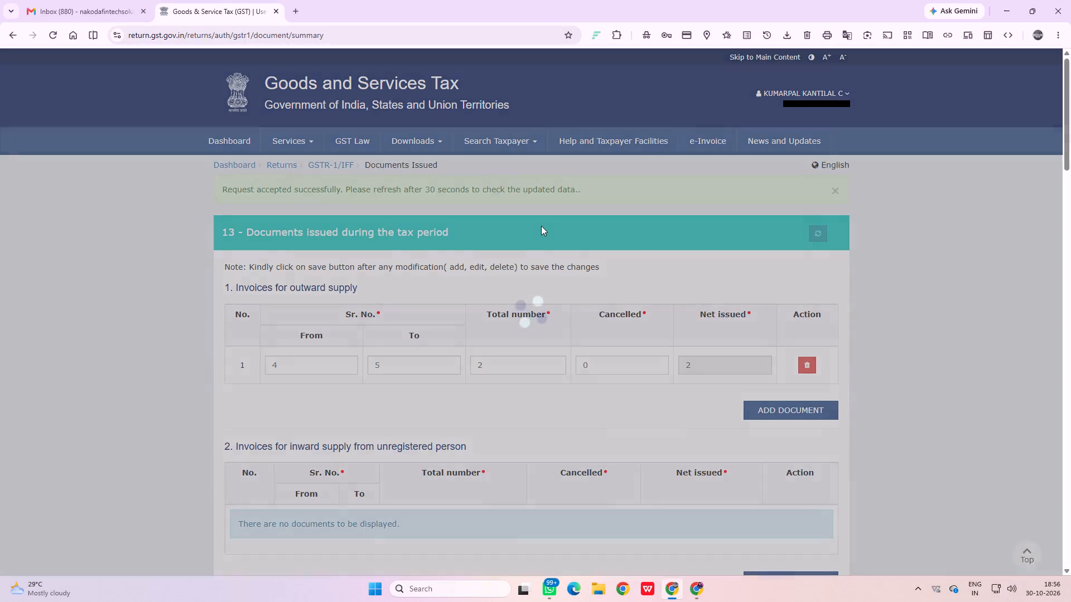
Go back to the GSTR-1 overview and open section 12, HSN-wise summary of outward supplies.
{"action": "scroll", "coordinate": [541, 226], "scroll_direction": "down", "scroll_amount": 14}
{"action": "scroll", "coordinate": [547, 227], "scroll_direction": "up", "scroll_amount": 1}
{"action": "scroll", "coordinate": [547, 227], "scroll_direction": "down", "scroll_amount": 20}
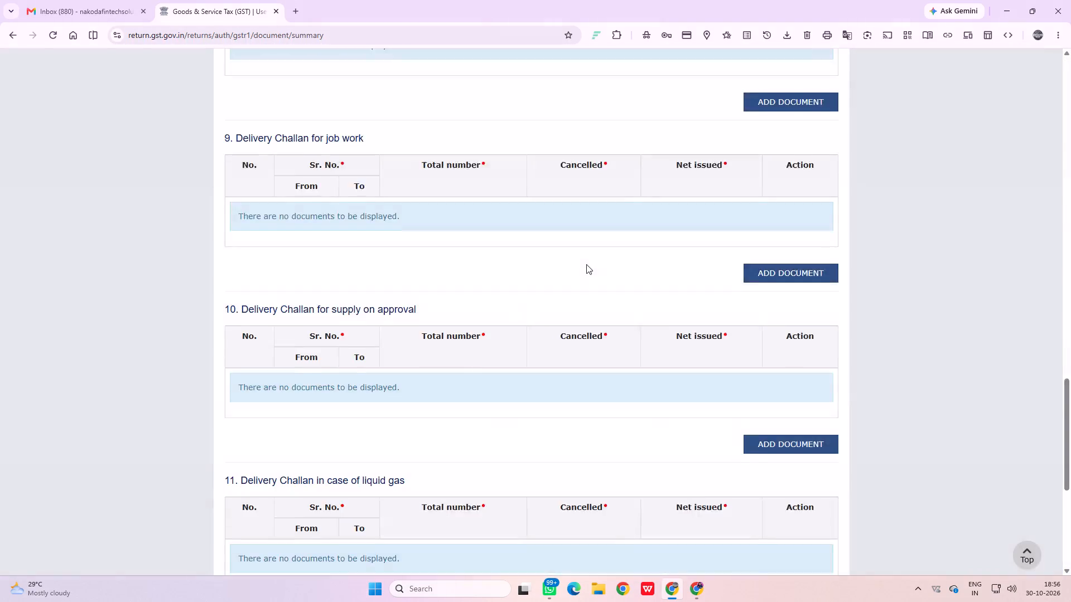
{"action": "scroll", "coordinate": [586, 264], "scroll_direction": "down", "scroll_amount": 13}
{"action": "left_click", "coordinate": [756, 493]}
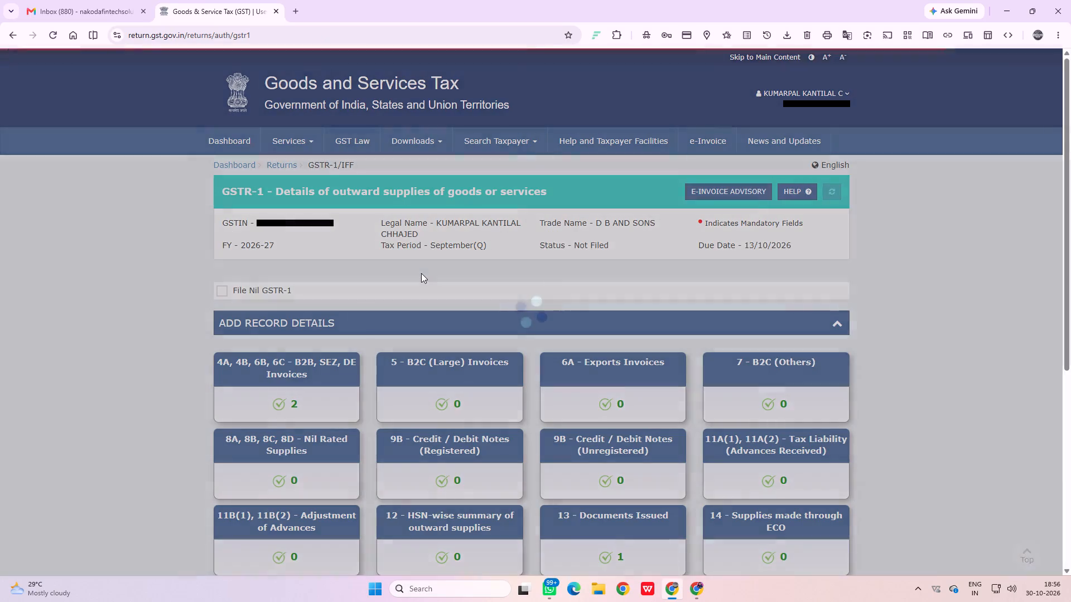
{"action": "scroll", "coordinate": [421, 273], "scroll_direction": "down", "scroll_amount": 5}
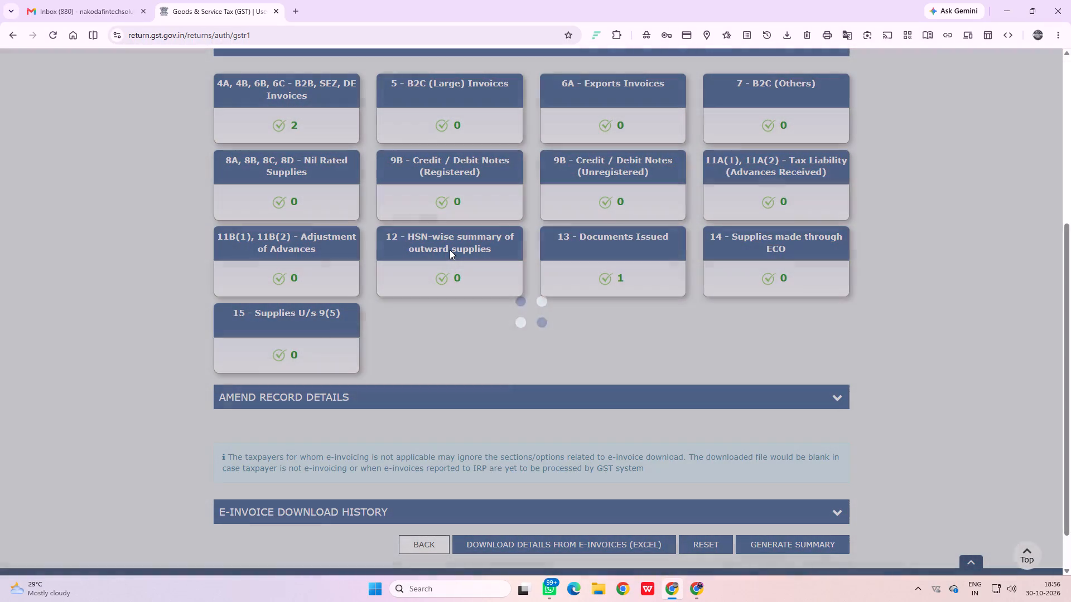
{"action": "left_click", "coordinate": [450, 250]}
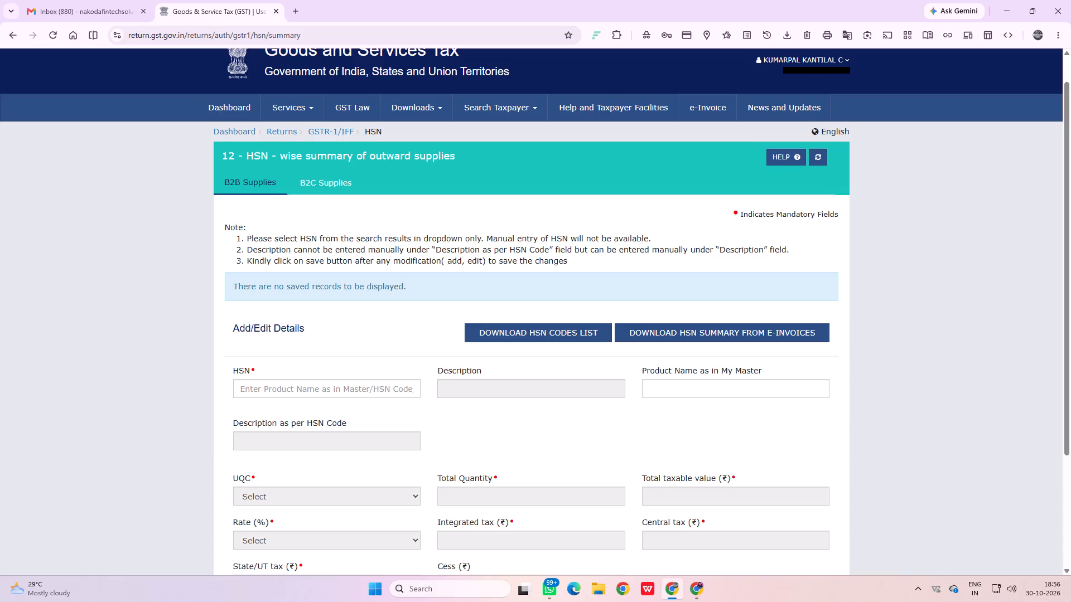
Select HSN code 7418 for a new B2B supplies record and open its description for entry.
{"action": "left_click", "coordinate": [288, 395]}
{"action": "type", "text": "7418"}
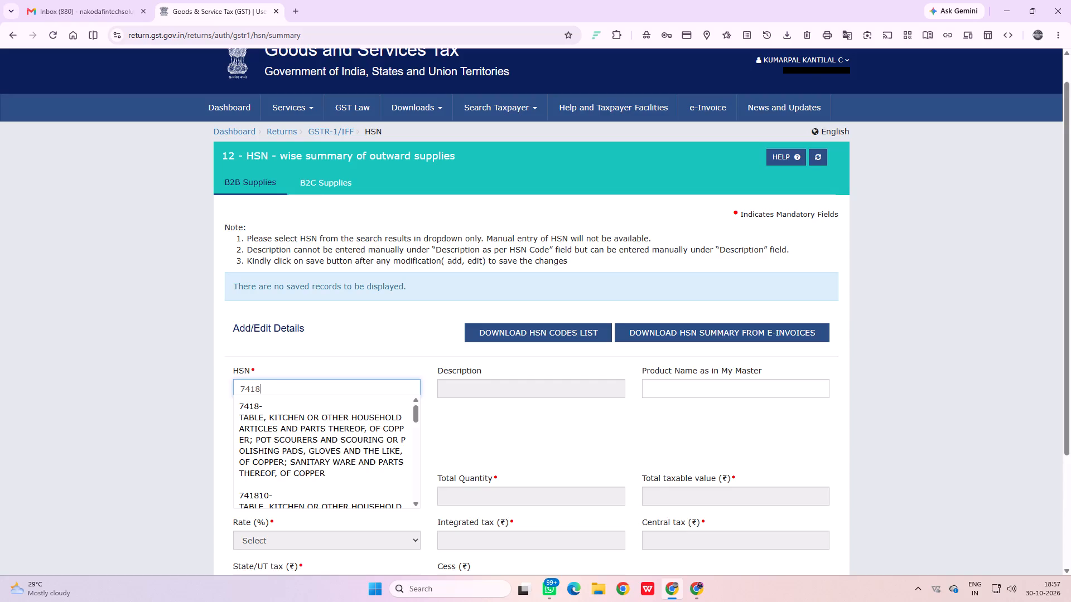
{"action": "left_click", "coordinate": [311, 429]}
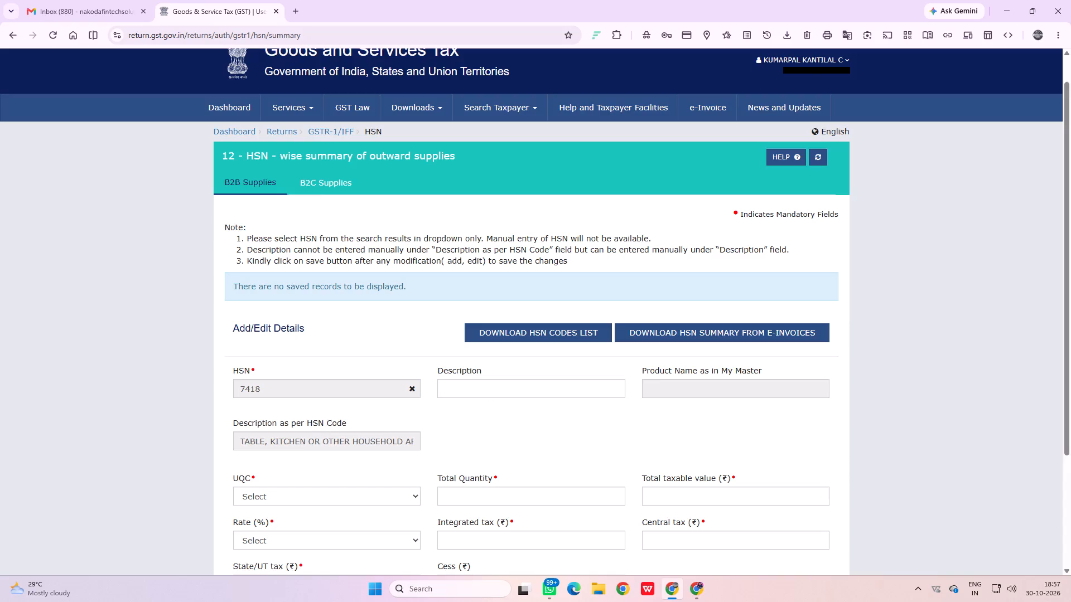
{"action": "left_click", "coordinate": [504, 387]}
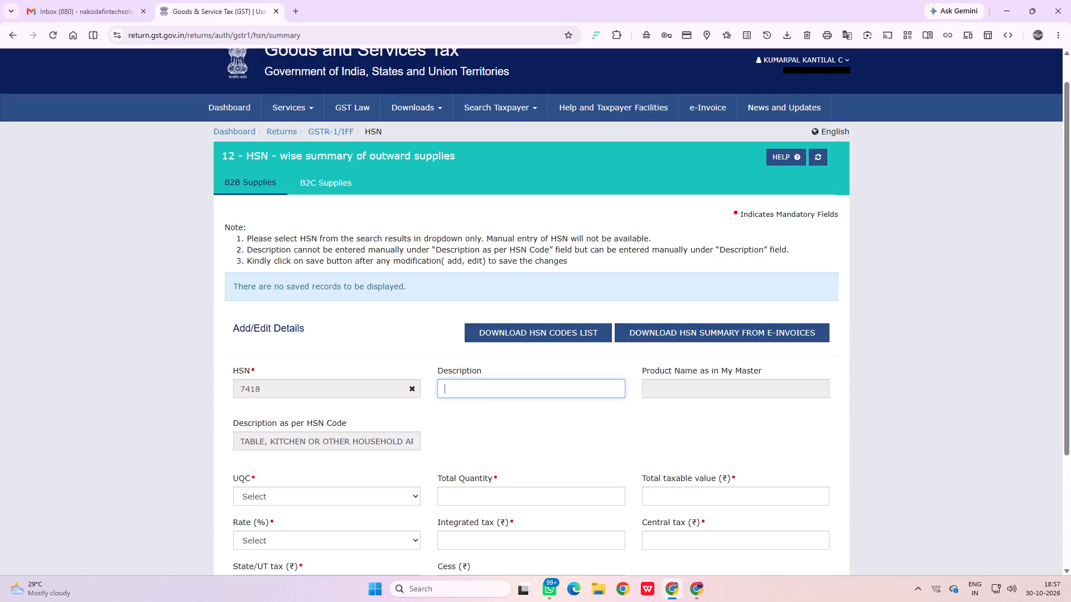
{"action": "left_click", "coordinate": [495, 387]}
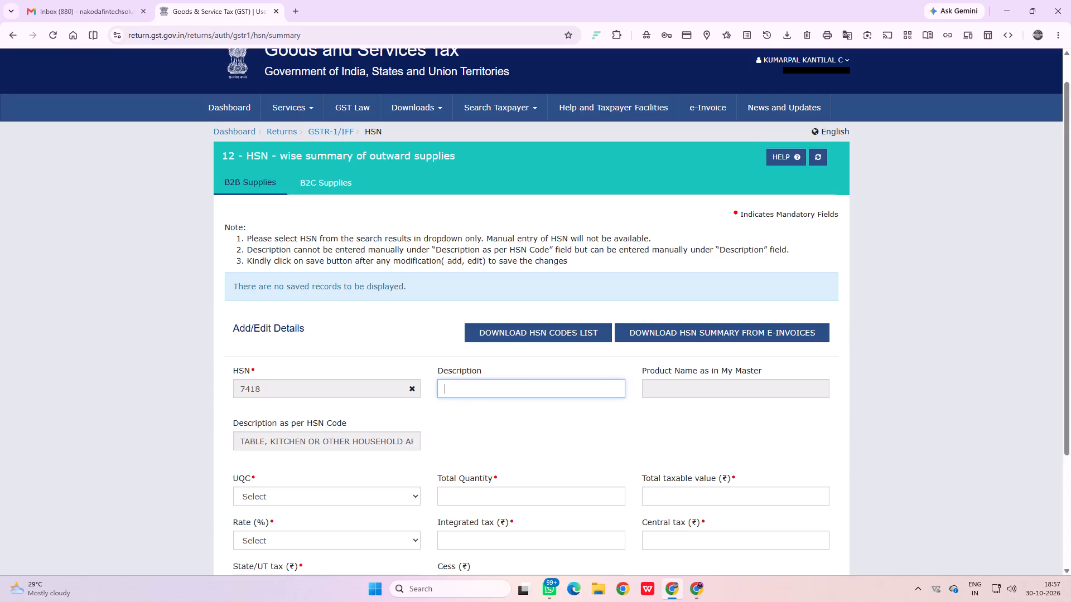
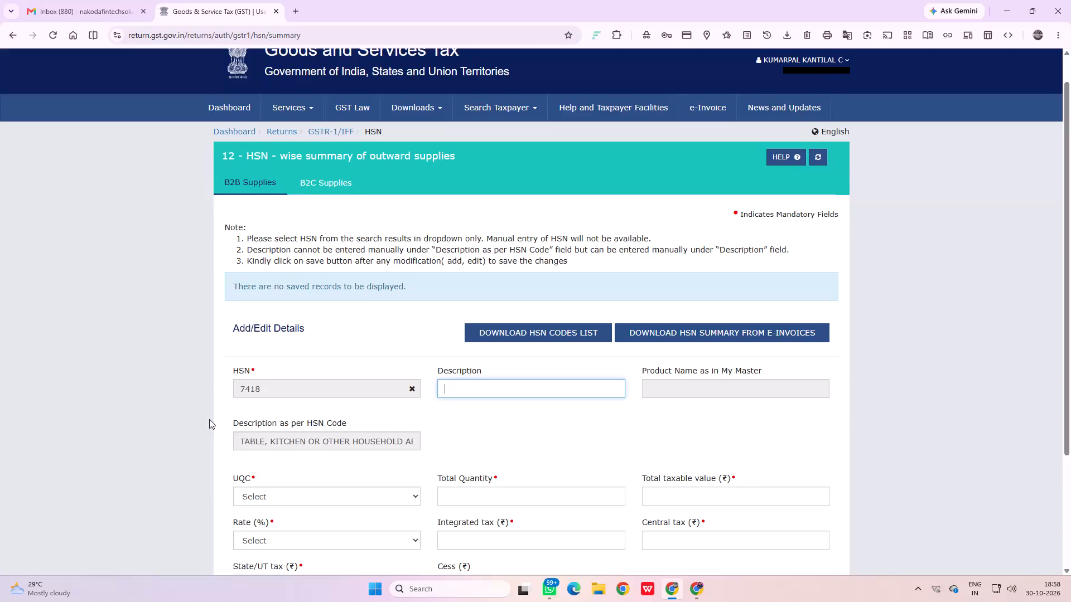
Set the UQC of the HSN 7418 record to PCS-PIECES and open its total quantity for entry.
{"action": "scroll", "coordinate": [228, 420], "scroll_direction": "down", "scroll_amount": 1}
{"action": "left_click", "coordinate": [322, 446]}
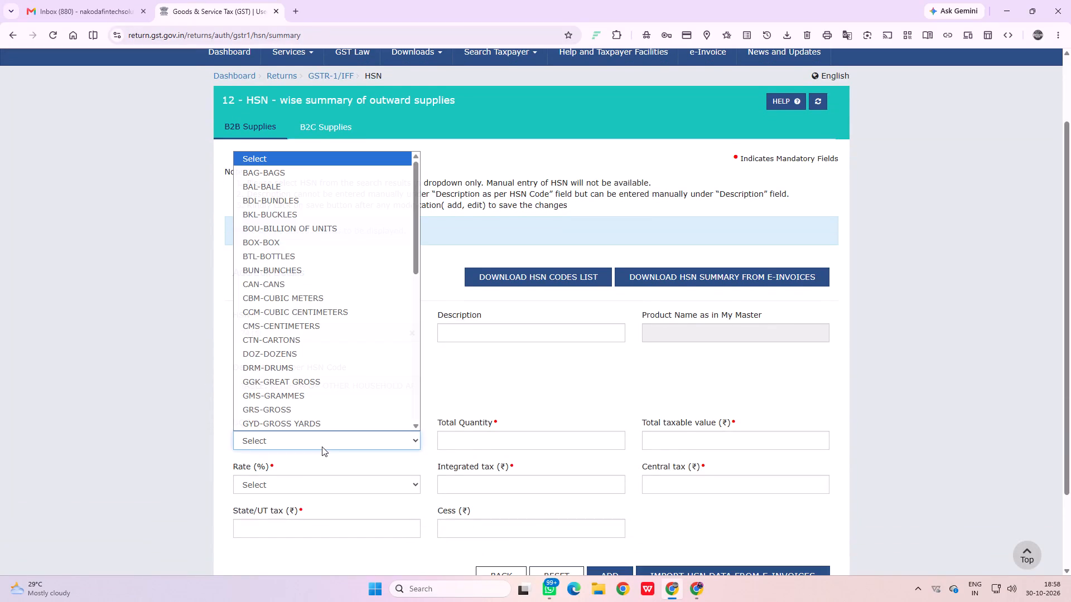
{"action": "scroll", "coordinate": [318, 319], "scroll_direction": "down", "scroll_amount": 2}
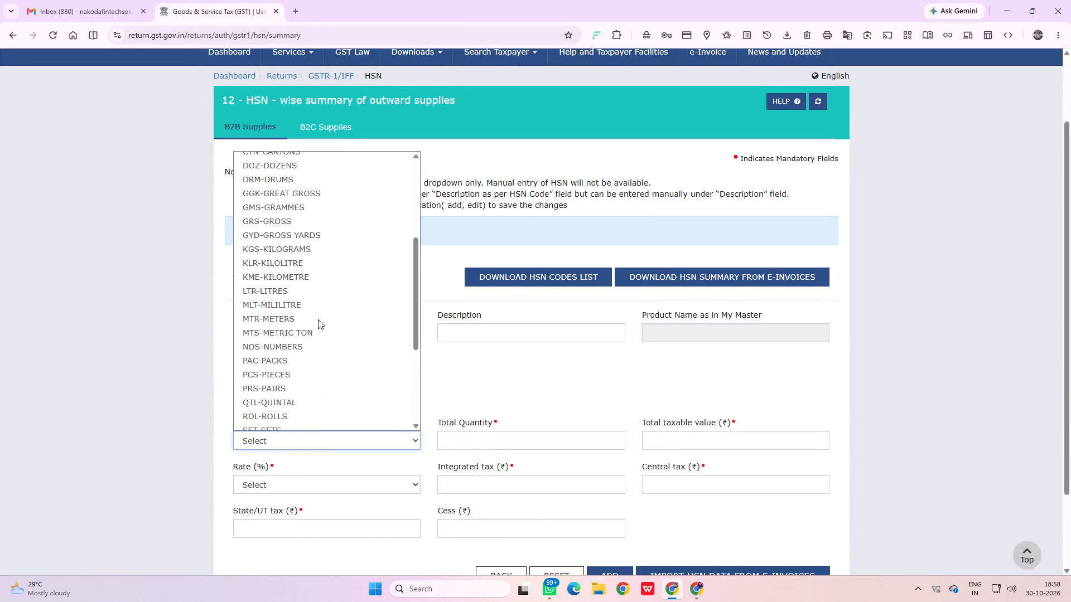
{"action": "left_click", "coordinate": [318, 343]}
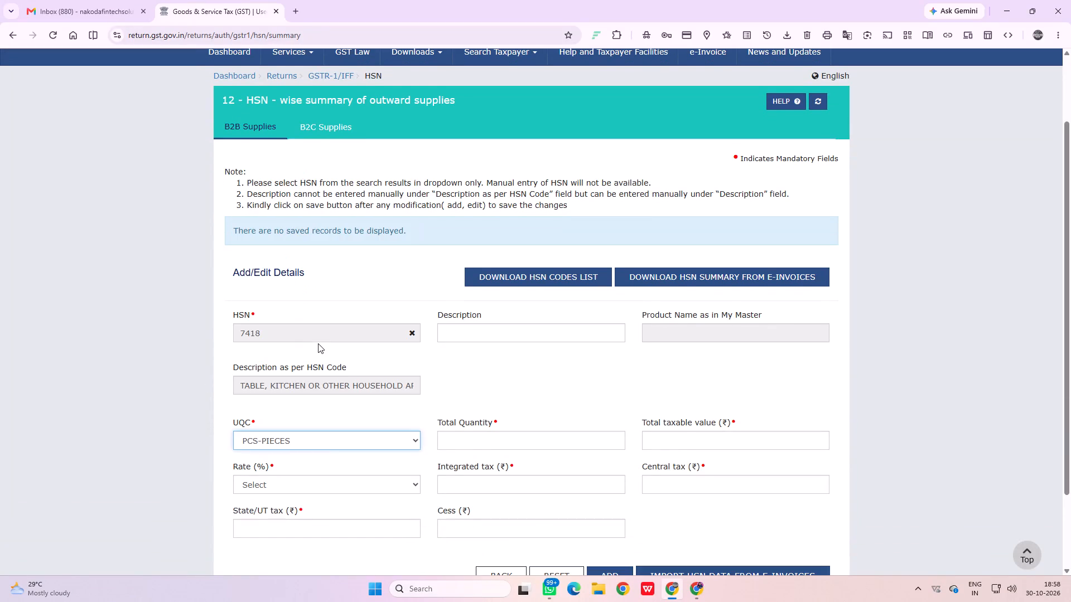
{"action": "left_click", "coordinate": [474, 441]}
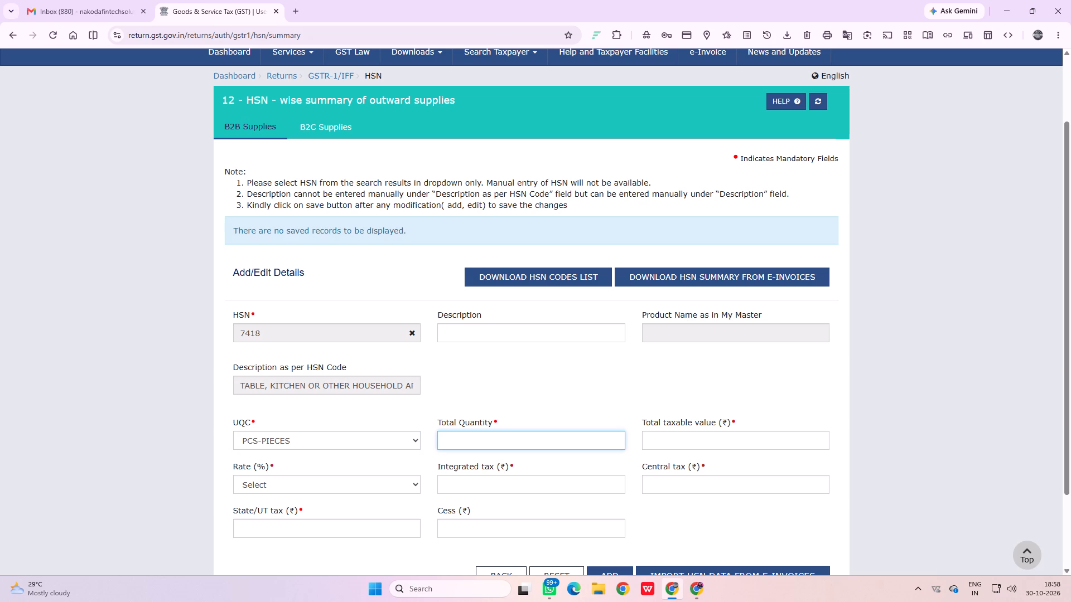
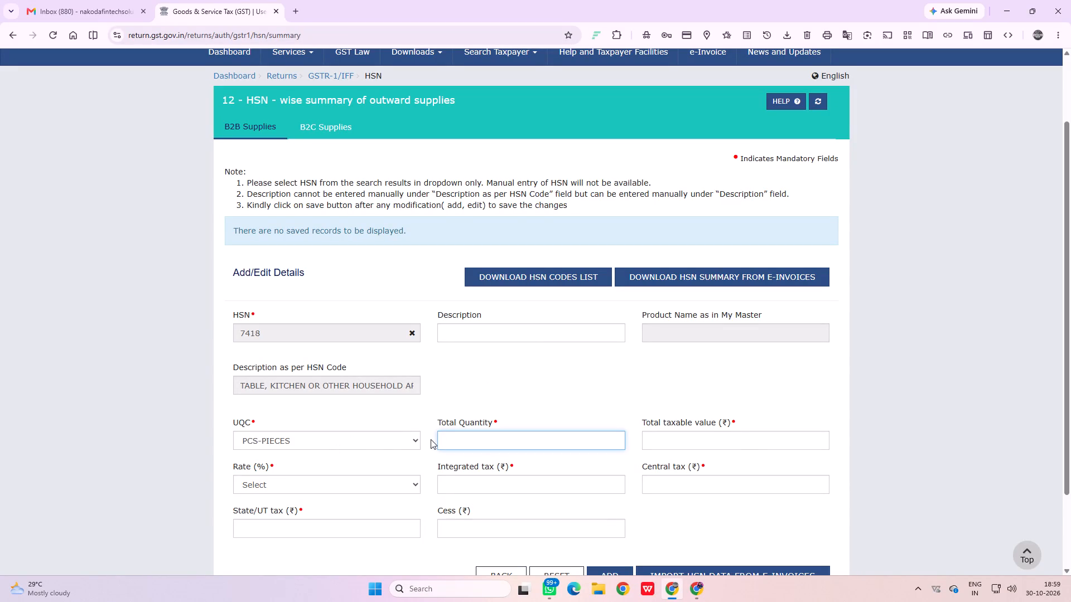
Open the total quantity of the HSN 7418 record in the B2B supplies summary for entry.
{"action": "left_click", "coordinate": [452, 435]}
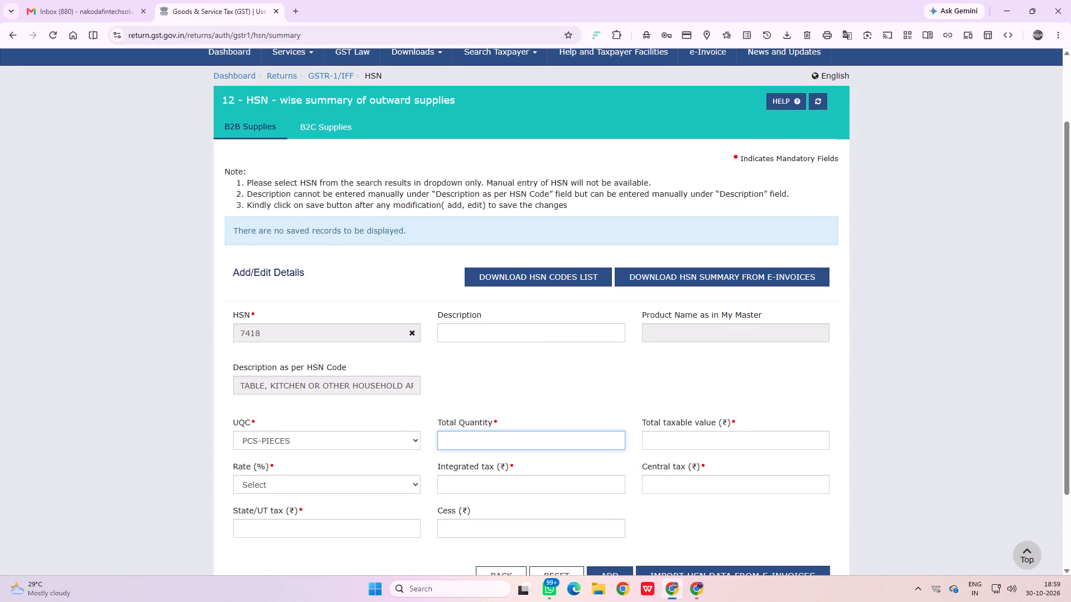
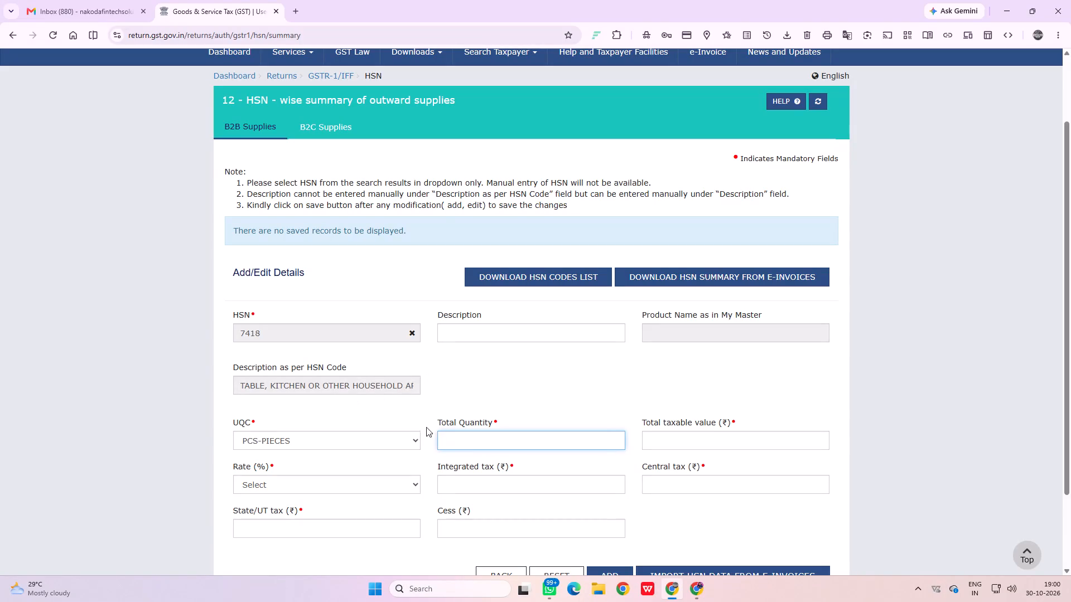
Enter 91.59 as the total quantity of the HSN 7418 record in the B2B supplies summary.
{"action": "left_click", "coordinate": [519, 439]}
{"action": "type", "text": "91.59"}
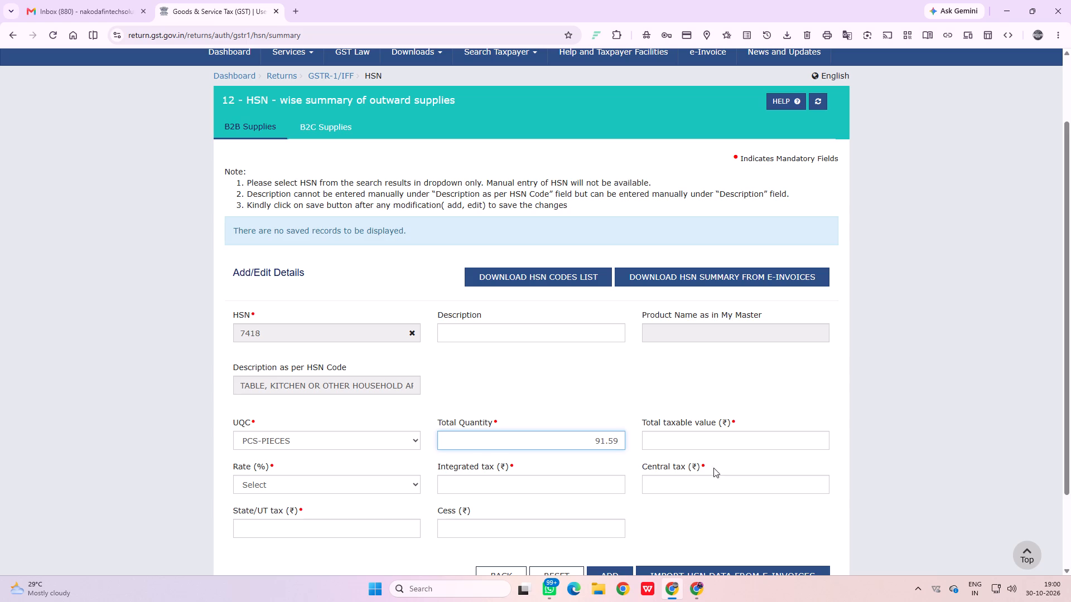
Open the total taxable value of the HSN 7418 record in the B2B supplies summary for entry.
{"action": "left_click", "coordinate": [727, 443]}
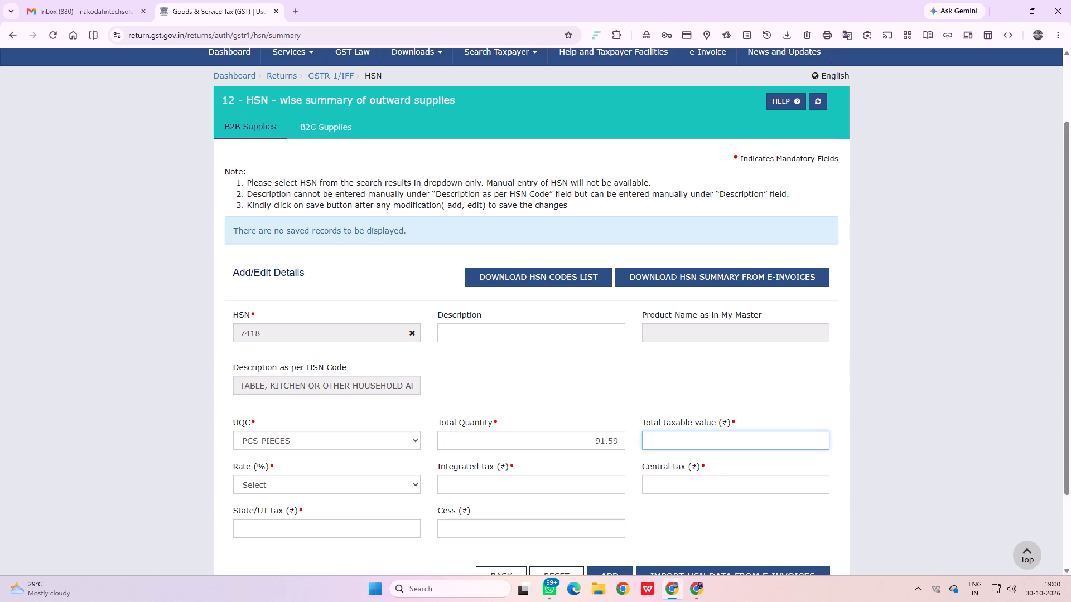
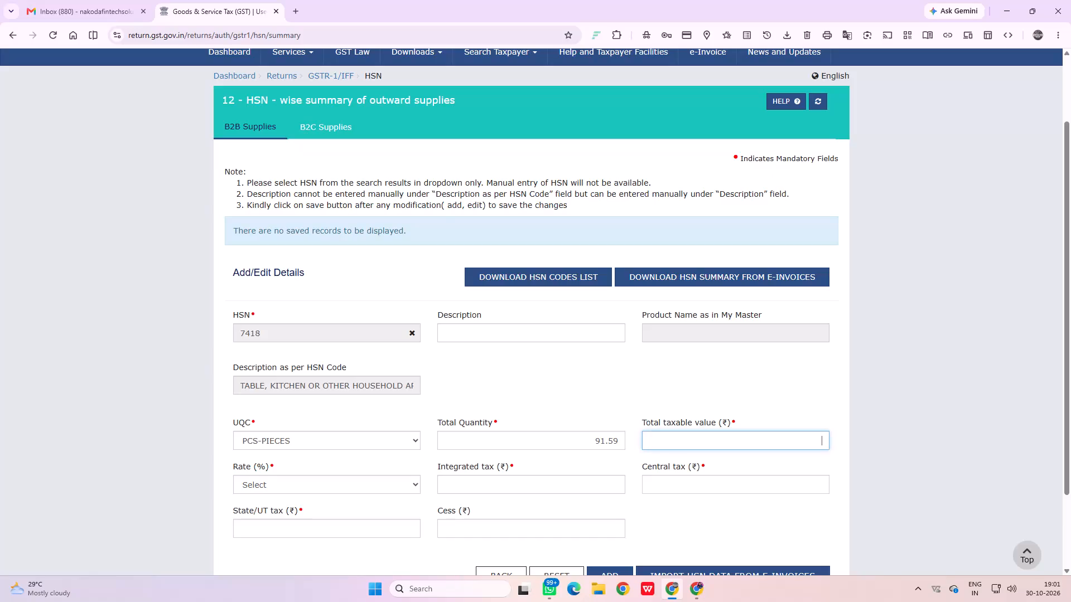
Enter 128912.9 as the total taxable value of the HSN 7418 record in the B2B supplies summary.
{"action": "type", "text": "12"}
{"action": "type", "text": "8912.9"}
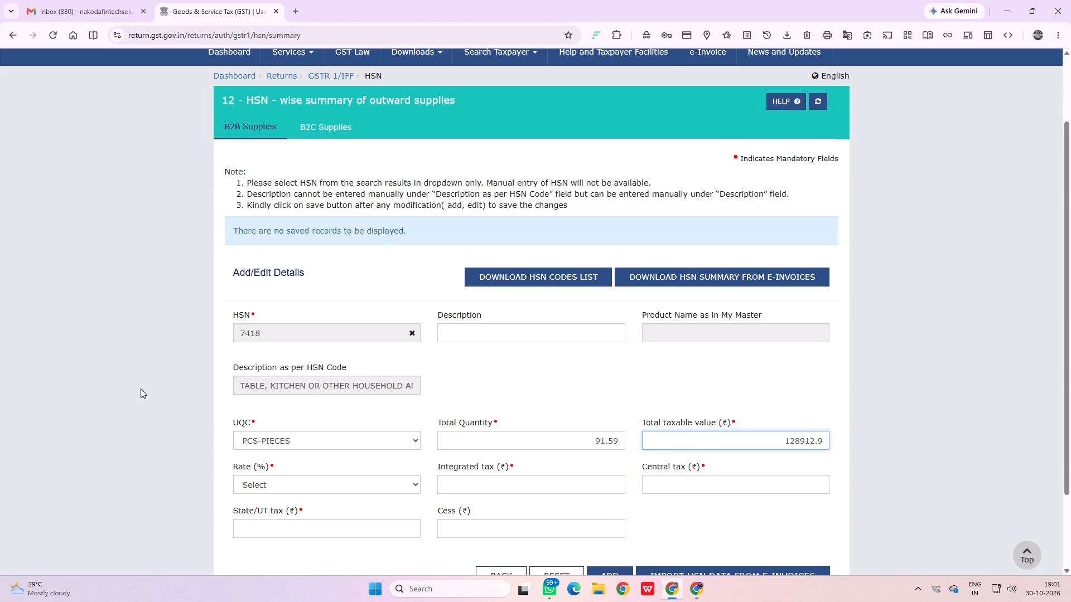
Set the HSN 7418 record's UQC to KGS-KILOGRAMS and its rate to 5%.
{"action": "scroll", "coordinate": [187, 382], "scroll_direction": "down", "scroll_amount": 2}
{"action": "left_click", "coordinate": [316, 343]}
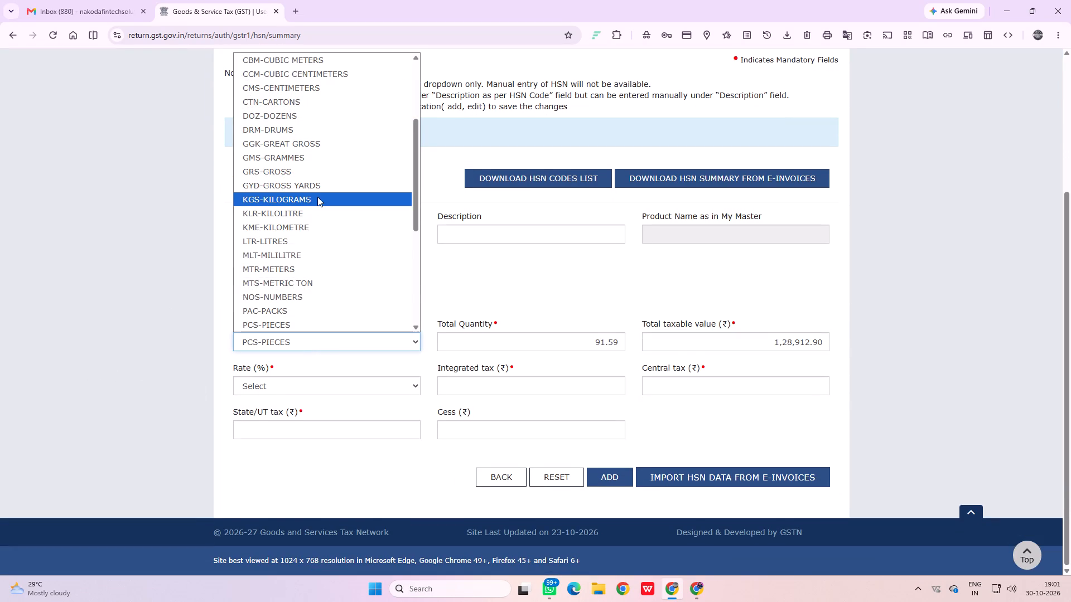
{"action": "left_click", "coordinate": [317, 197]}
{"action": "left_click", "coordinate": [331, 381]}
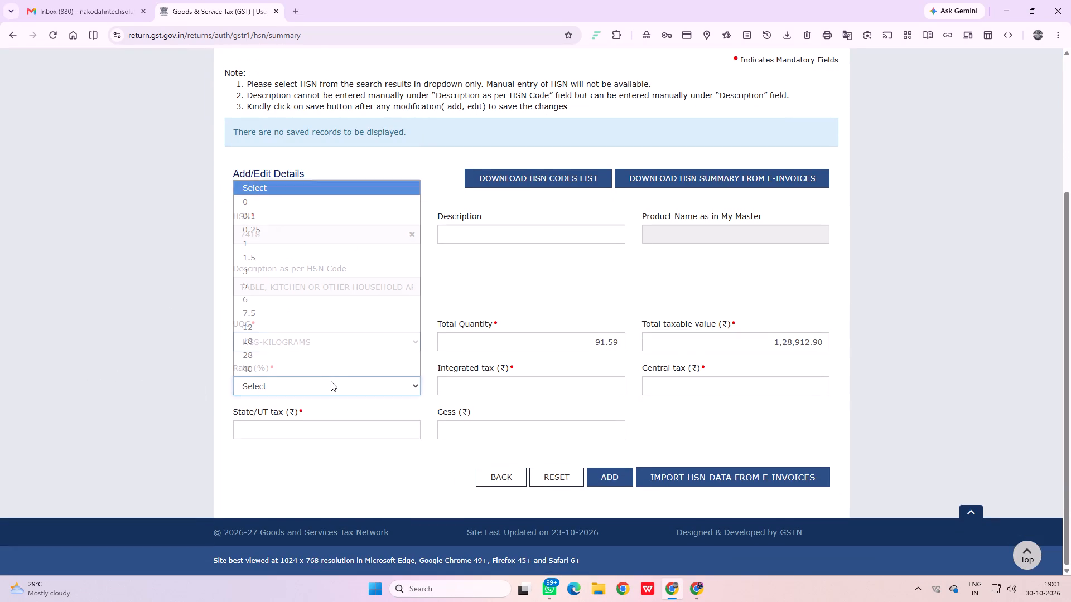
{"action": "left_click", "coordinate": [286, 288]}
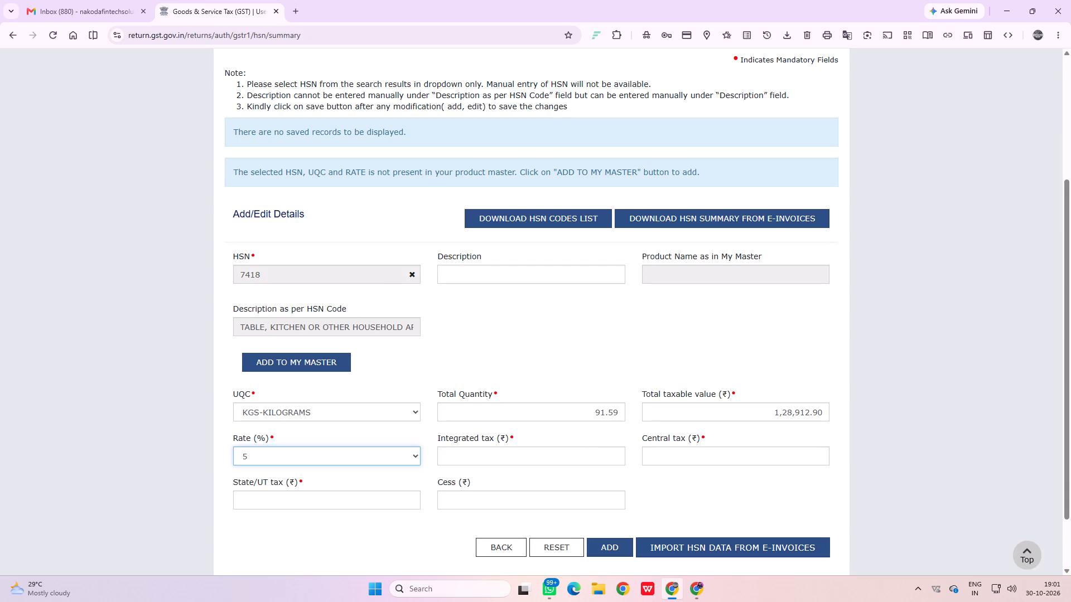
Enter integrated tax 0, central tax 3222.83, State/UT tax 3222.83 and cess 0, and add the HSN 7418 record.
{"action": "left_click", "coordinate": [551, 459]}
{"action": "key", "text": "0"}
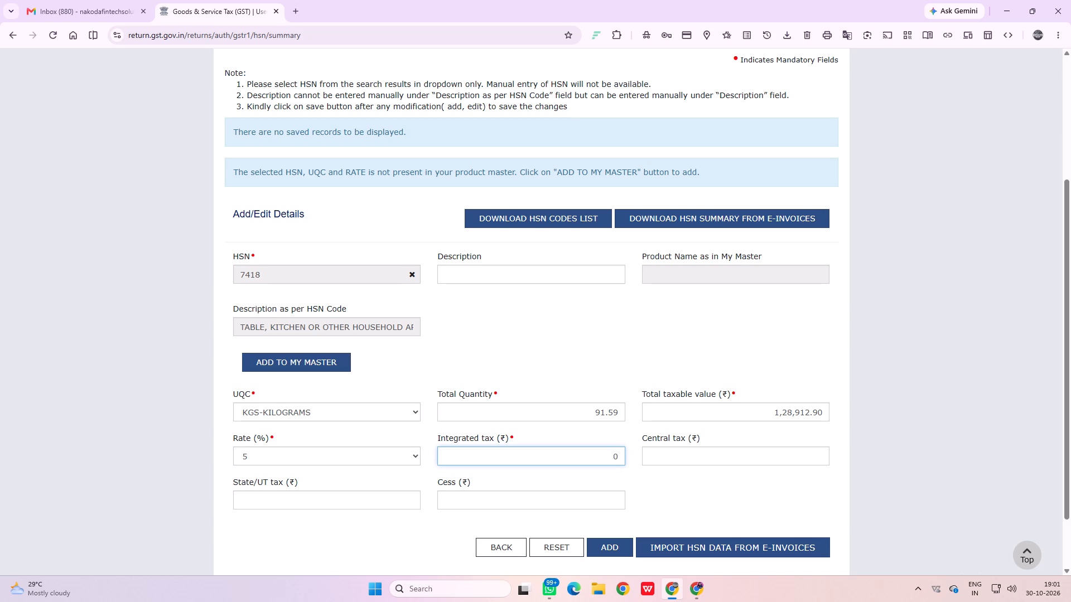
{"action": "left_click", "coordinate": [689, 458]}
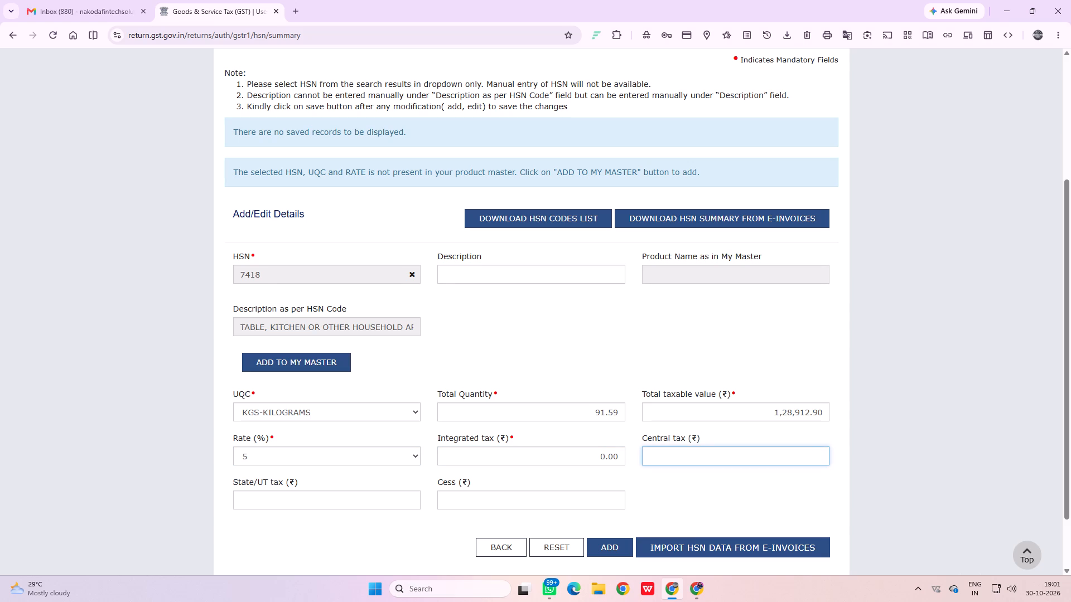
{"action": "type", "text": "32"}
{"action": "type", "text": "22."}
{"action": "key", "text": "8"}
{"action": "key", "text": "3"}
{"action": "left_click", "coordinate": [276, 503]}
{"action": "type", "text": "3222.83"}
{"action": "left_click", "coordinate": [463, 500]}
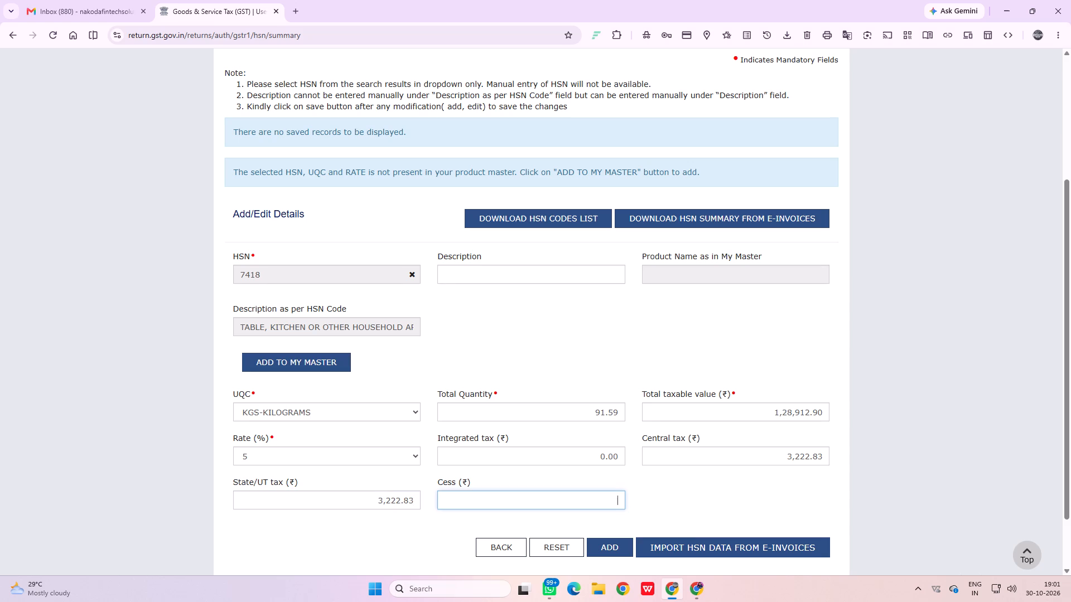
{"action": "key", "text": "0"}
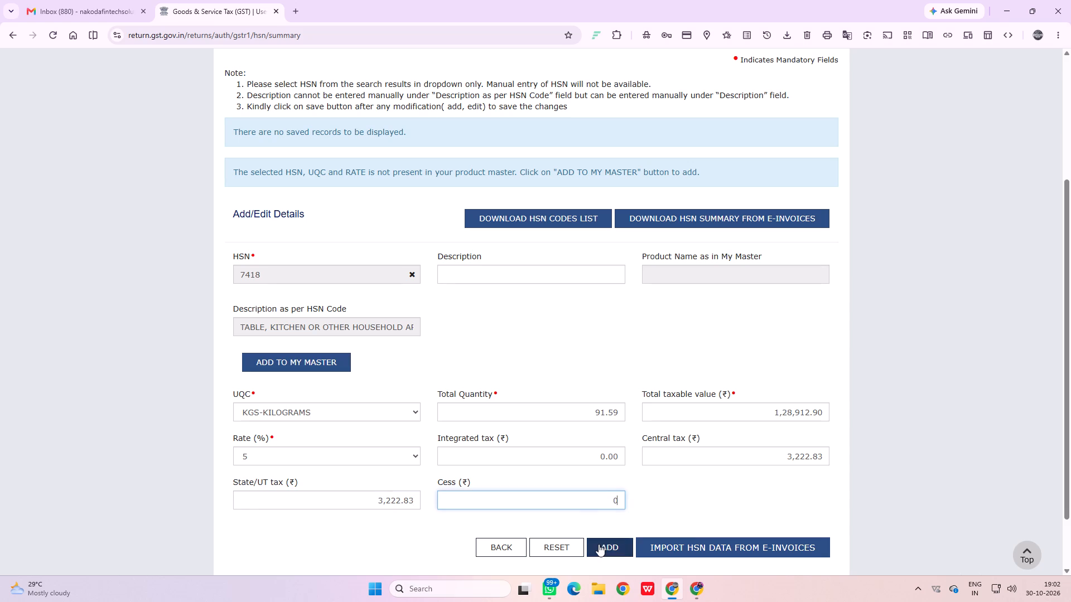
{"action": "left_click", "coordinate": [599, 544]}
Save the added HSN 7418 record and return to the GSTR-1 record details overview.
{"action": "scroll", "coordinate": [613, 417], "scroll_direction": "down", "scroll_amount": 11}
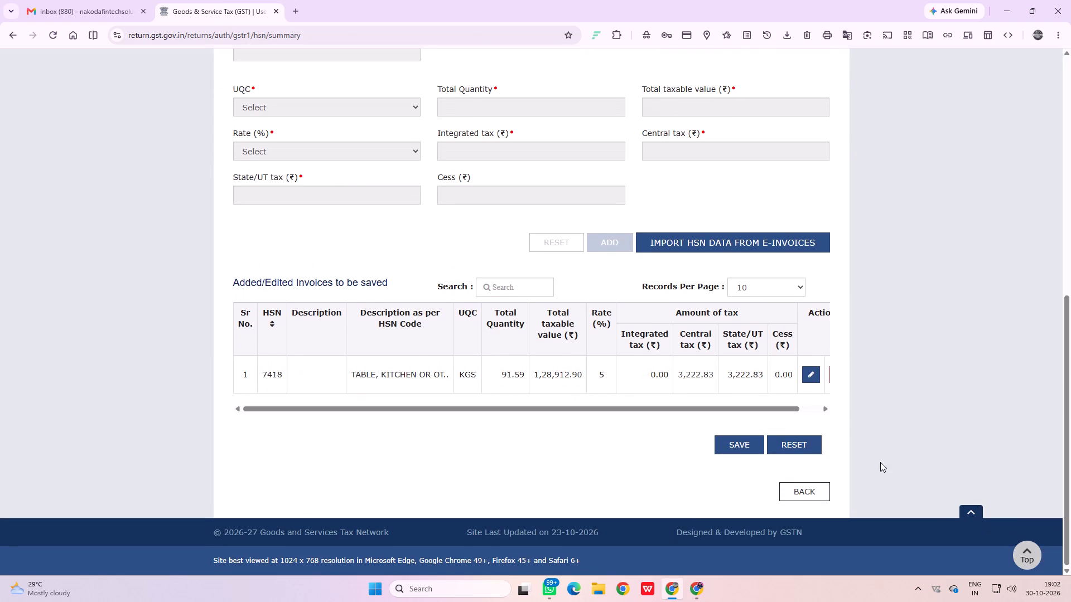
{"action": "left_click", "coordinate": [735, 445]}
{"action": "scroll", "coordinate": [886, 323], "scroll_direction": "down", "scroll_amount": 12}
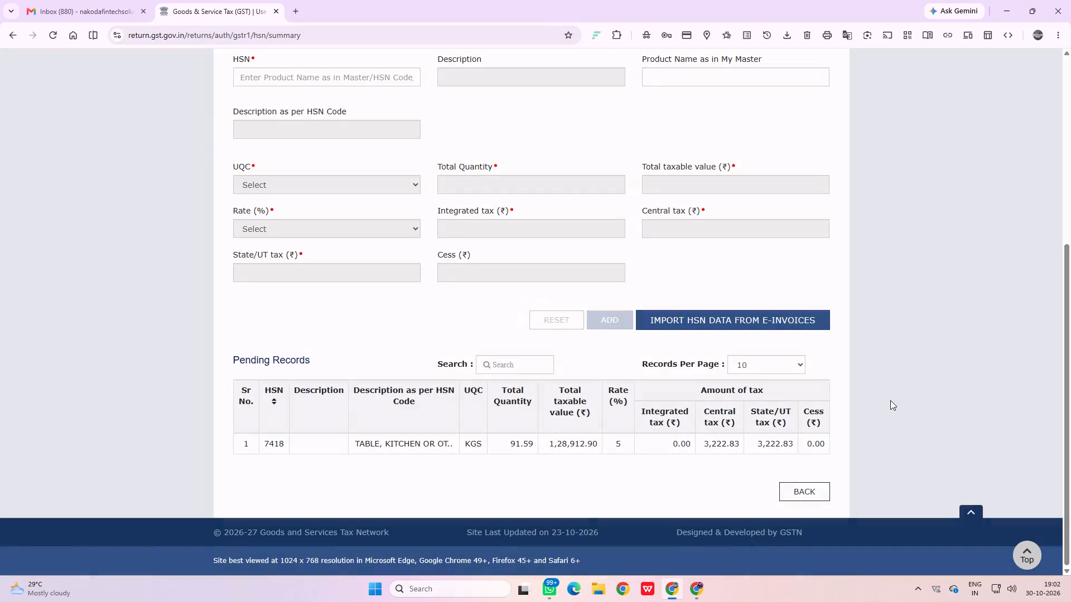
{"action": "left_click", "coordinate": [808, 491]}
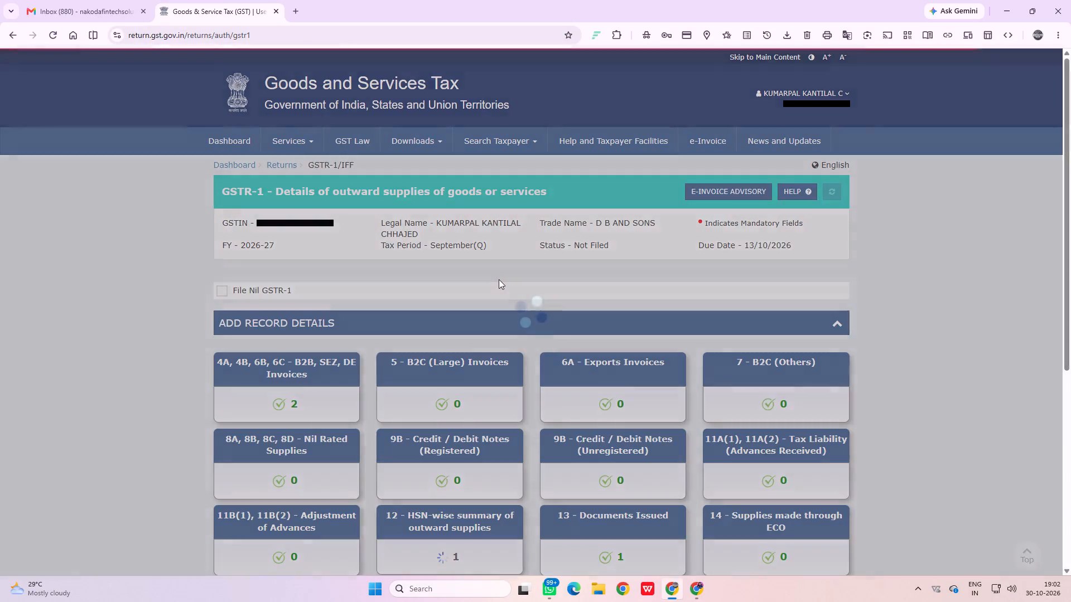
Generate the GSTR-1 summary and refresh the return's status.
{"action": "scroll", "coordinate": [499, 279], "scroll_direction": "down", "scroll_amount": 8}
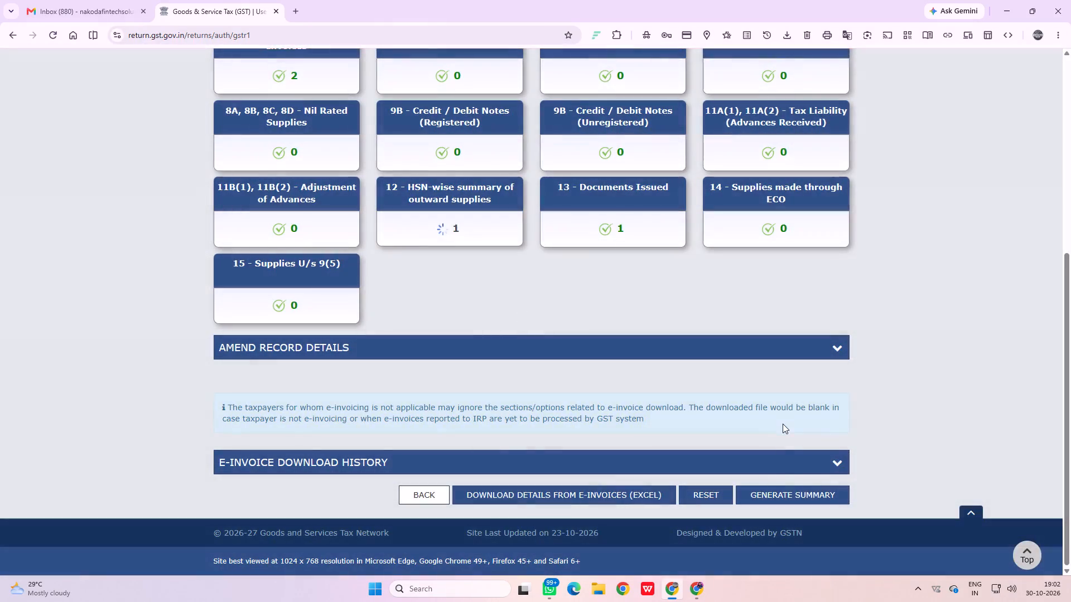
{"action": "left_click", "coordinate": [784, 498]}
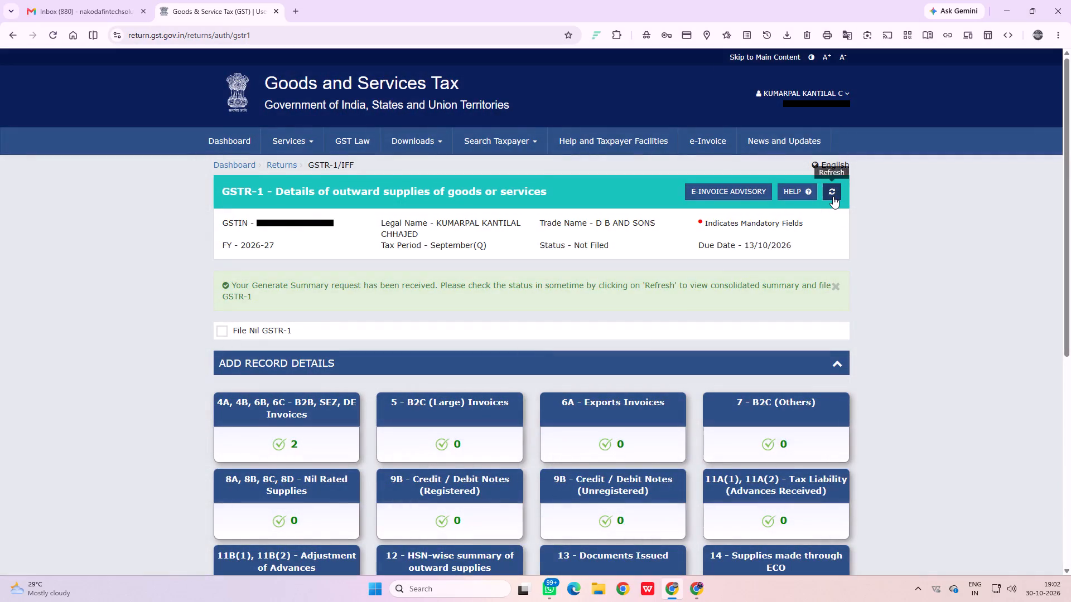
{"action": "left_click", "coordinate": [833, 196]}
Proceed to the GSTR-1 filing summary.
{"action": "scroll", "coordinate": [537, 334], "scroll_direction": "down", "scroll_amount": 5}
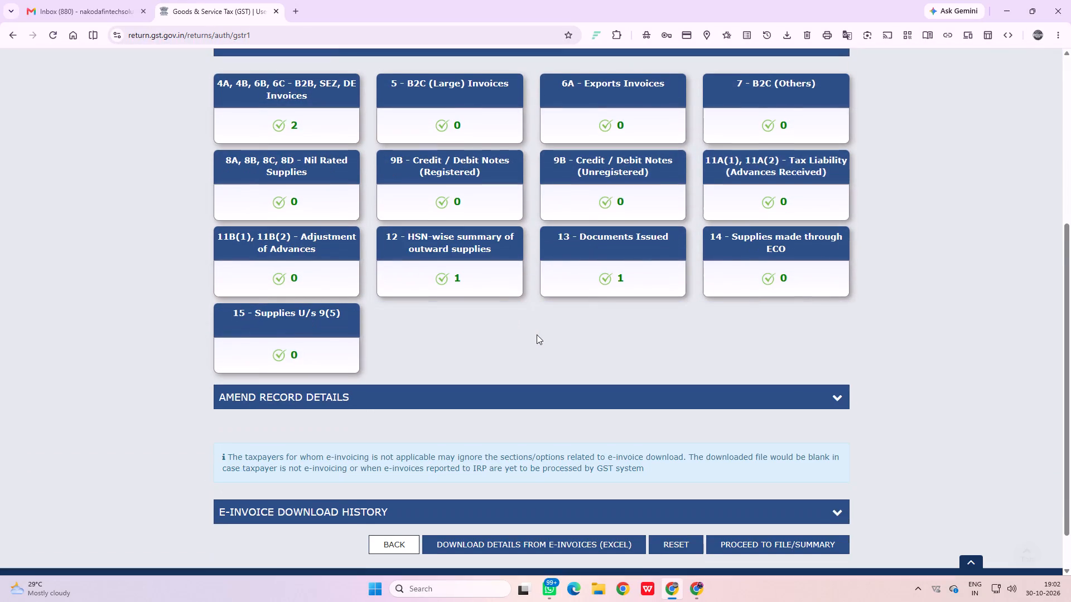
{"action": "scroll", "coordinate": [537, 334], "scroll_direction": "down", "scroll_amount": 5}
{"action": "left_click", "coordinate": [799, 501]}
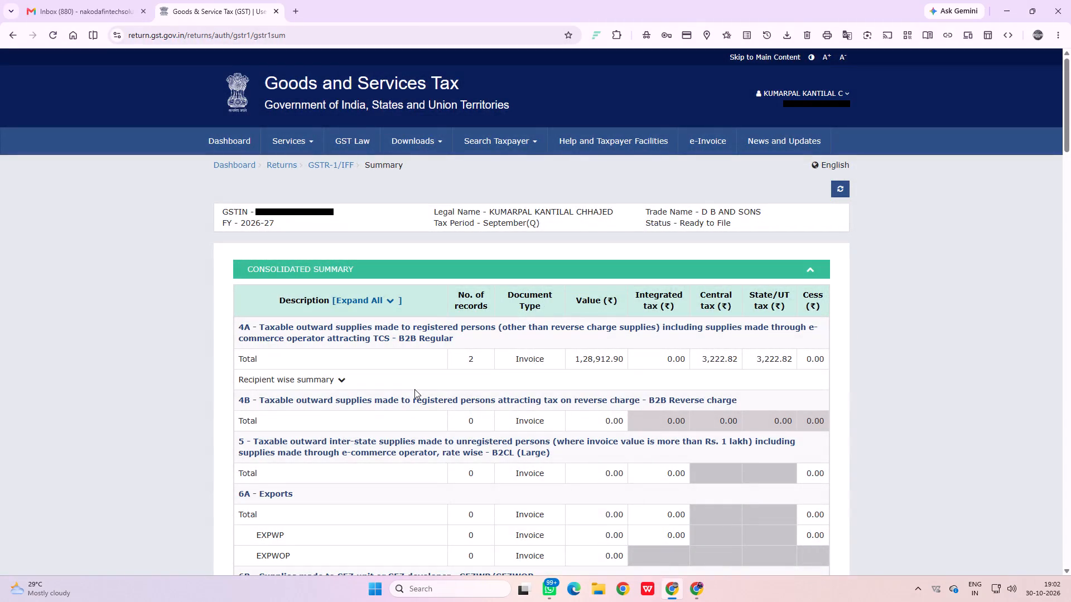
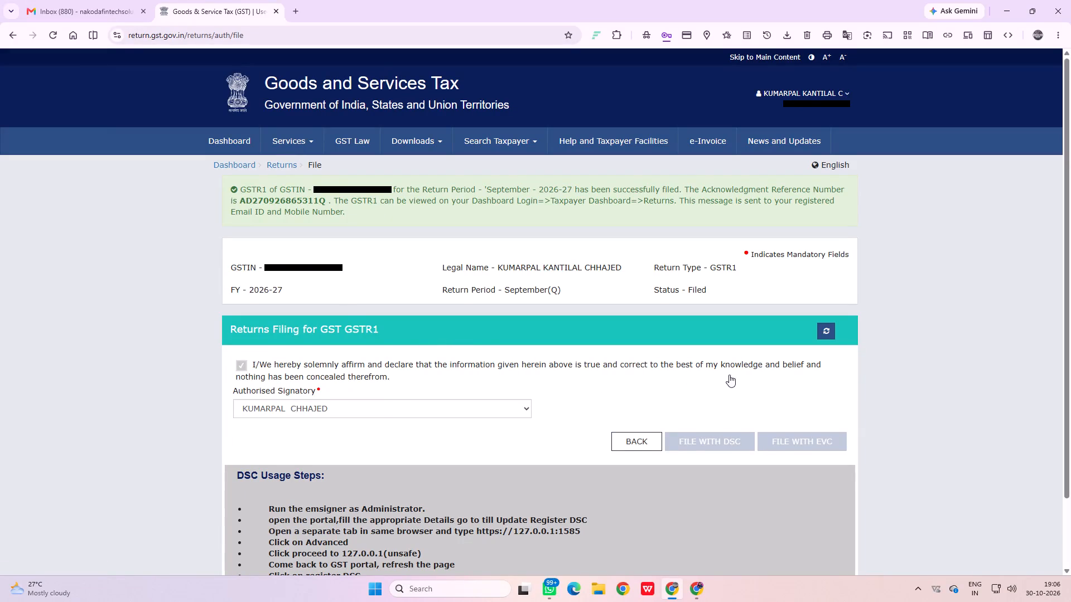
Open the quarterly GSTR-3B return for Quarter 2 (Jul - Sep) of 2026-27 and dismiss its system generated summary.
{"action": "left_click", "coordinate": [293, 140]}
{"action": "left_click_drag", "start_coordinate": [277, 188], "coordinate": [282, 188]}
{"action": "left_click", "coordinate": [237, 180]}
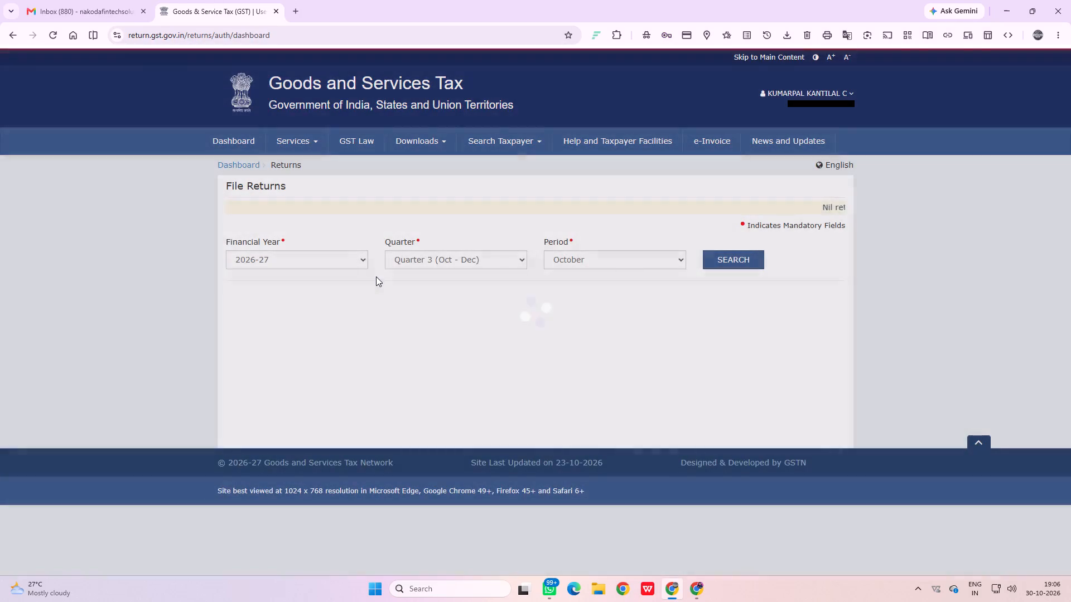
{"action": "left_click", "coordinate": [500, 264]}
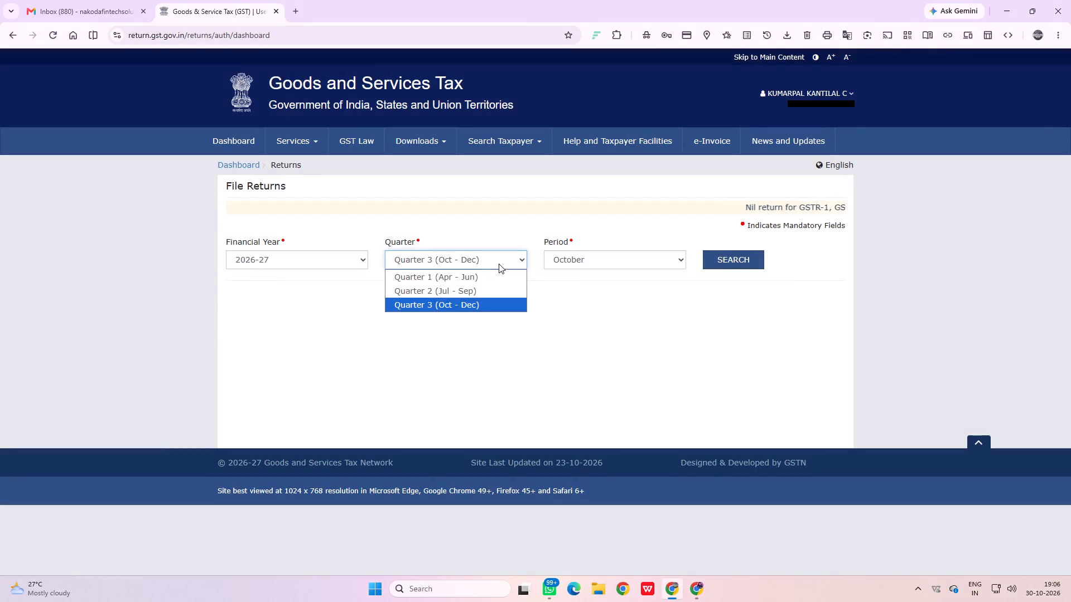
{"action": "left_click", "coordinate": [481, 290]}
{"action": "left_click", "coordinate": [710, 265]}
{"action": "scroll", "coordinate": [283, 282], "scroll_direction": "down", "scroll_amount": 6}
{"action": "left_click", "coordinate": [275, 463]}
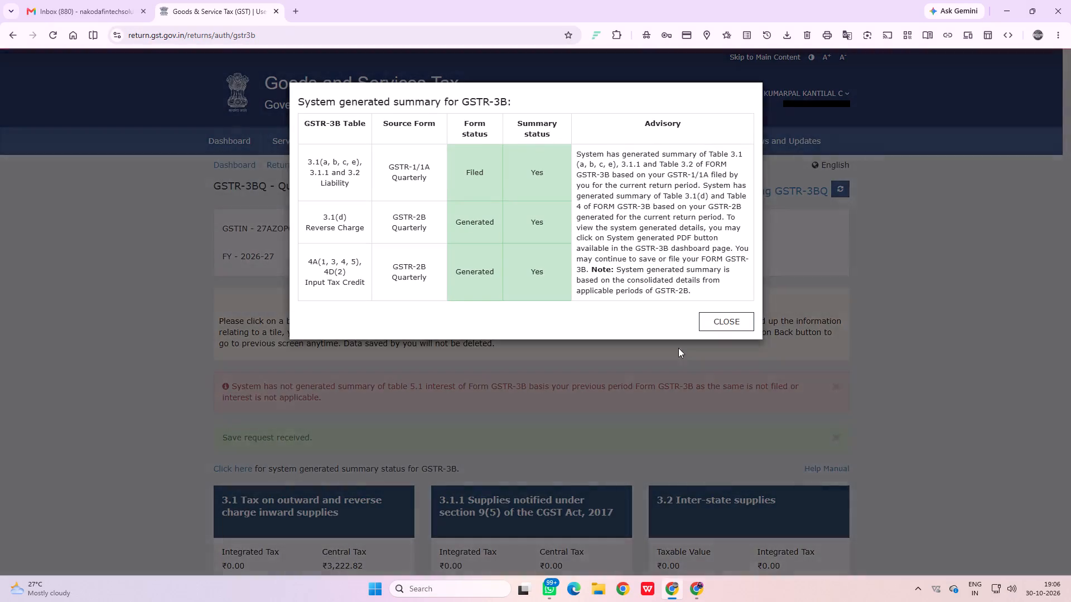
{"action": "left_click", "coordinate": [715, 322]}
Save the July–September GSTR-3B return after going through its table summaries.
{"action": "scroll", "coordinate": [369, 205], "scroll_direction": "down", "scroll_amount": 6}
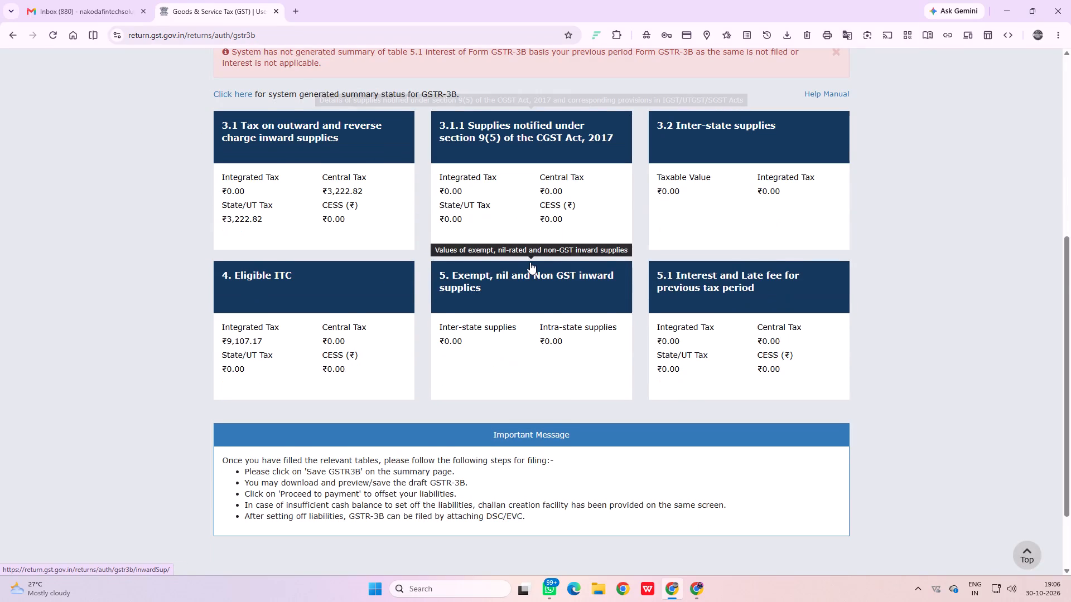
{"action": "scroll", "coordinate": [530, 262], "scroll_direction": "down", "scroll_amount": 6}
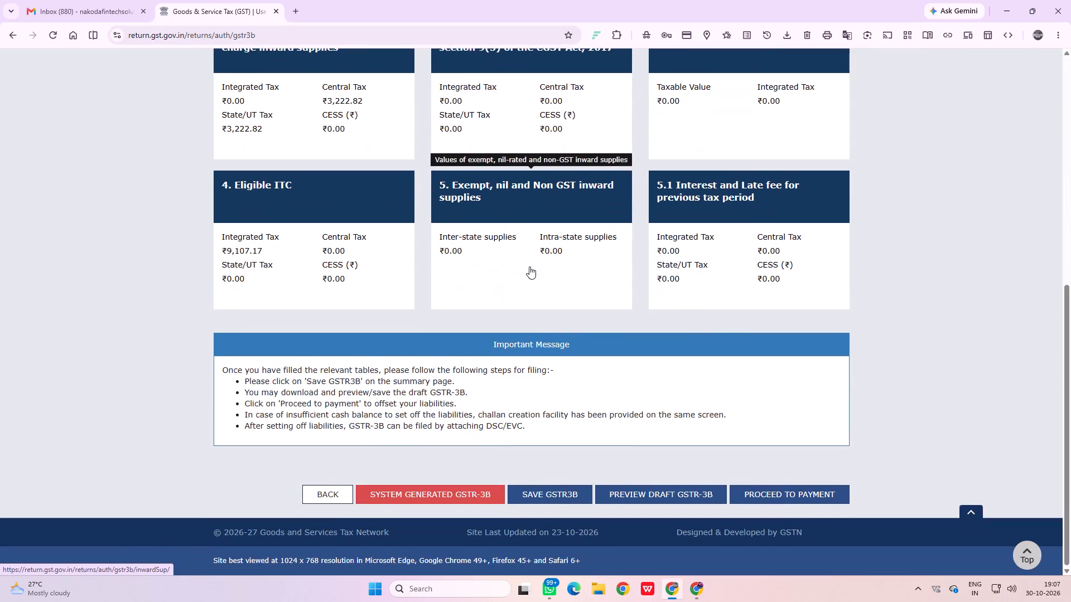
{"action": "scroll", "coordinate": [529, 266], "scroll_direction": "down", "scroll_amount": 6}
{"action": "left_click", "coordinate": [546, 496]}
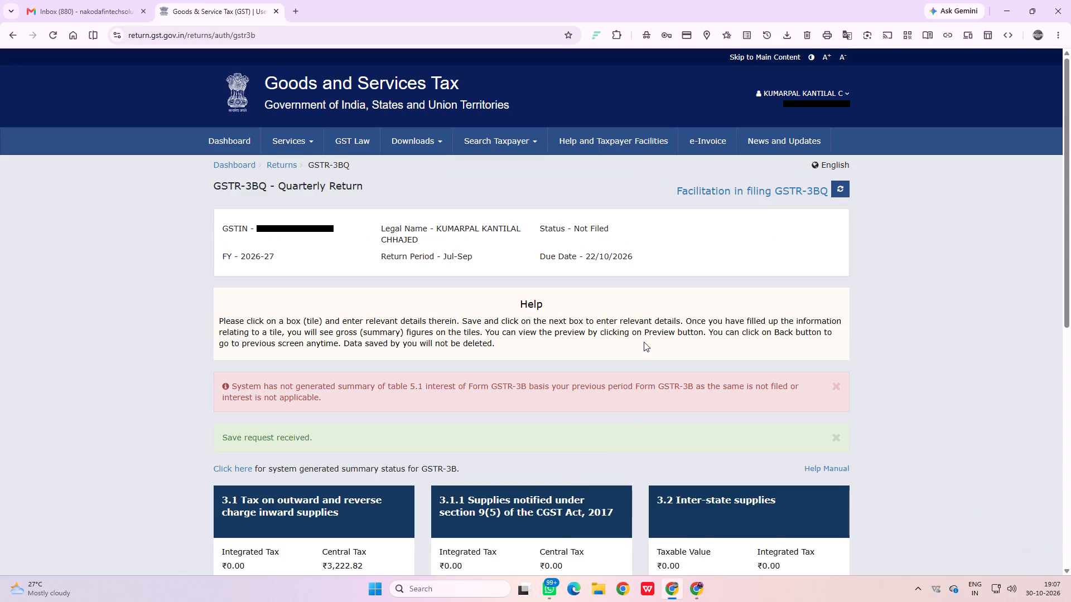
Proceed to payment for GSTR-3B and examine the tax payable, ITC utilisation and additional cash required columns.
{"action": "scroll", "coordinate": [644, 341], "scroll_direction": "down", "scroll_amount": 10}
{"action": "scroll", "coordinate": [645, 341], "scroll_direction": "up", "scroll_amount": 1}
{"action": "scroll", "coordinate": [645, 341], "scroll_direction": "down", "scroll_amount": 2}
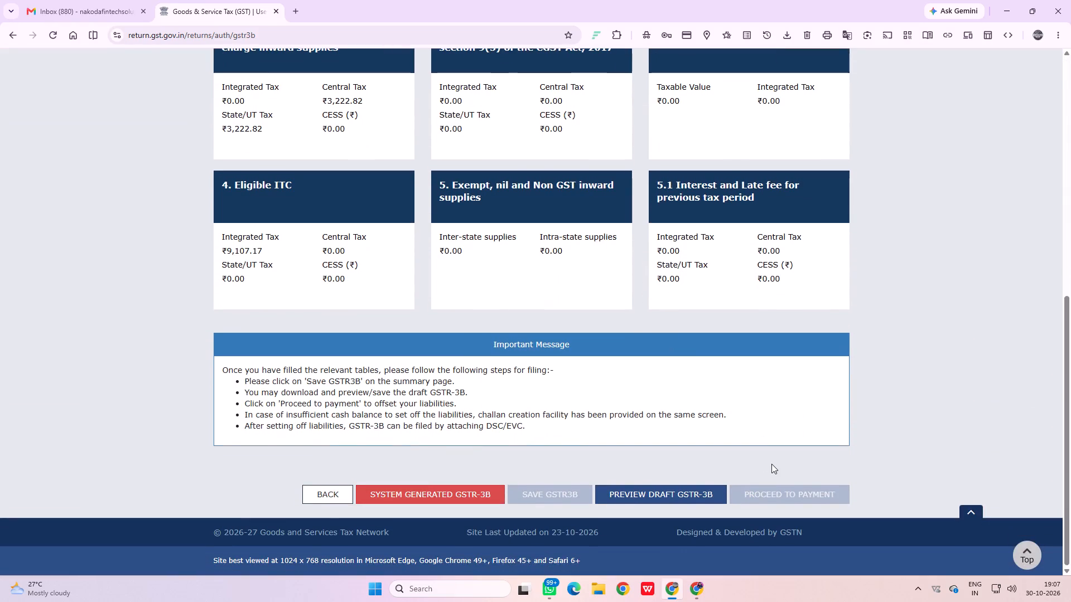
{"action": "left_click", "coordinate": [782, 491]}
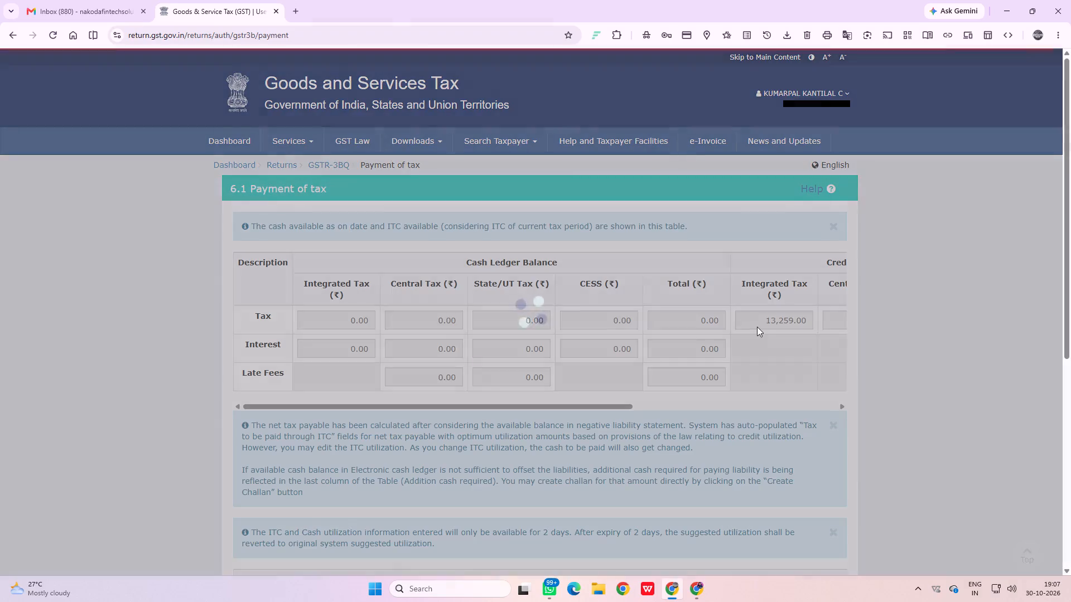
{"action": "scroll", "coordinate": [757, 327], "scroll_direction": "down", "scroll_amount": 12}
{"action": "left_click", "coordinate": [820, 429]}
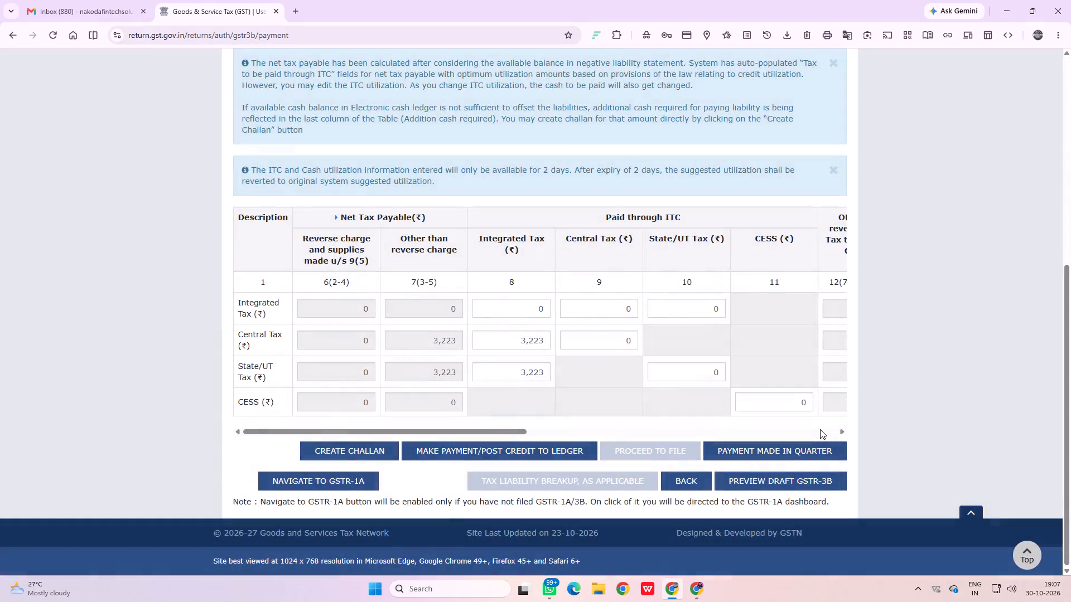
{"action": "double_click", "coordinate": [817, 431]}
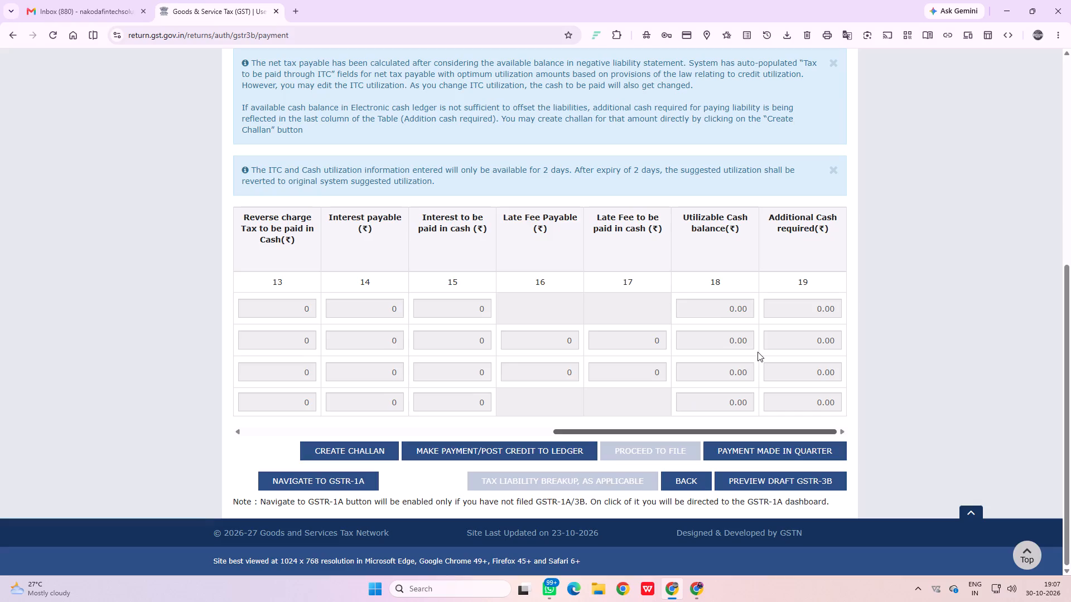
Leave the GSTR-3B tax payment page and go back to the Returns Dashboard.
{"action": "scroll", "coordinate": [757, 352], "scroll_direction": "up", "scroll_amount": 6}
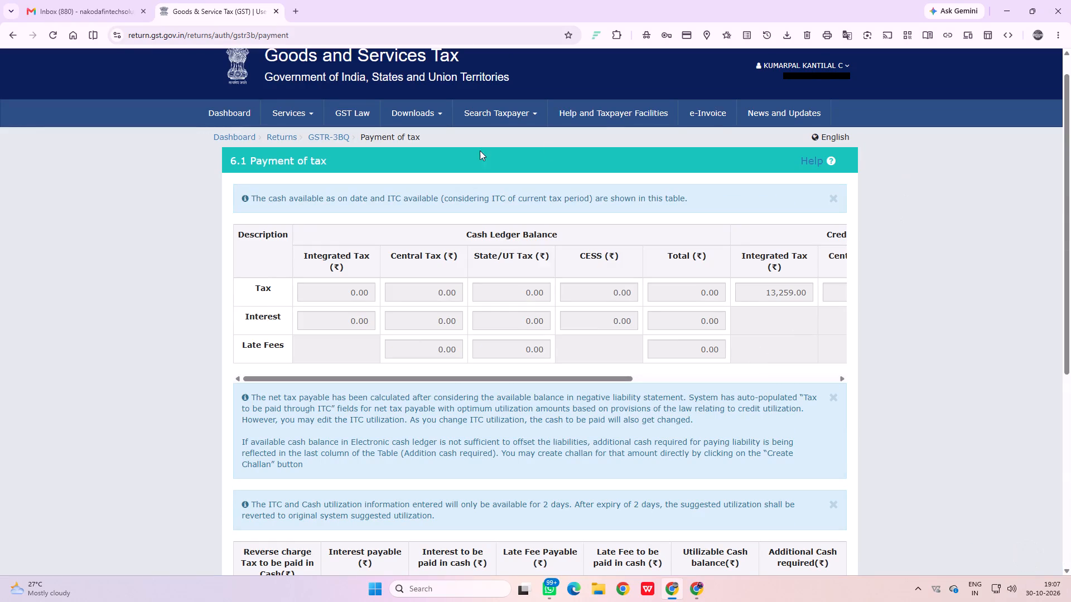
{"action": "left_click", "coordinate": [276, 110]}
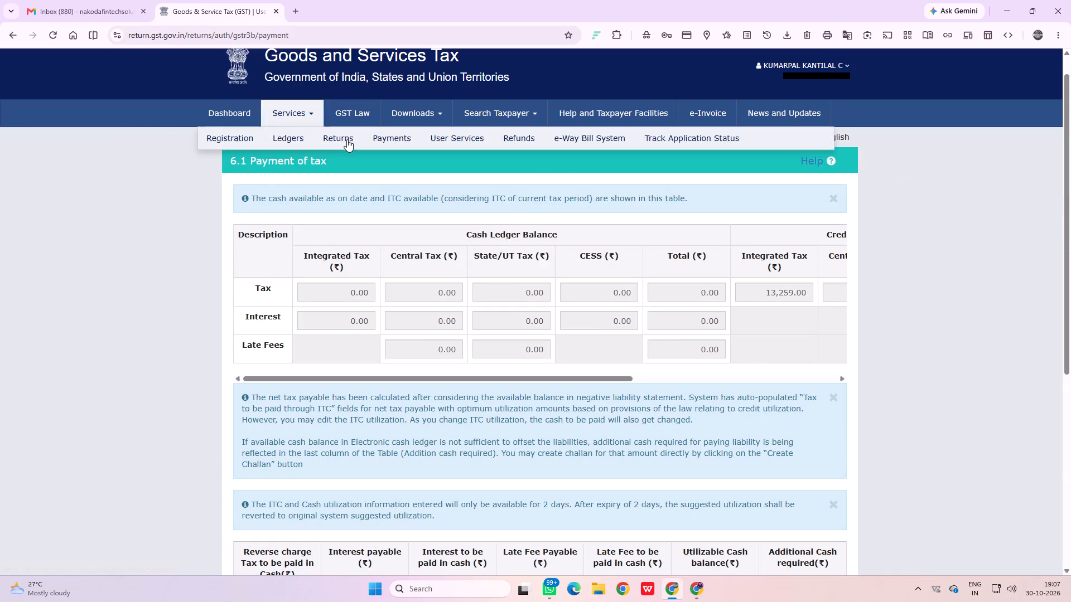
{"action": "left_click_drag", "start_coordinate": [263, 161], "coordinate": [269, 161]}
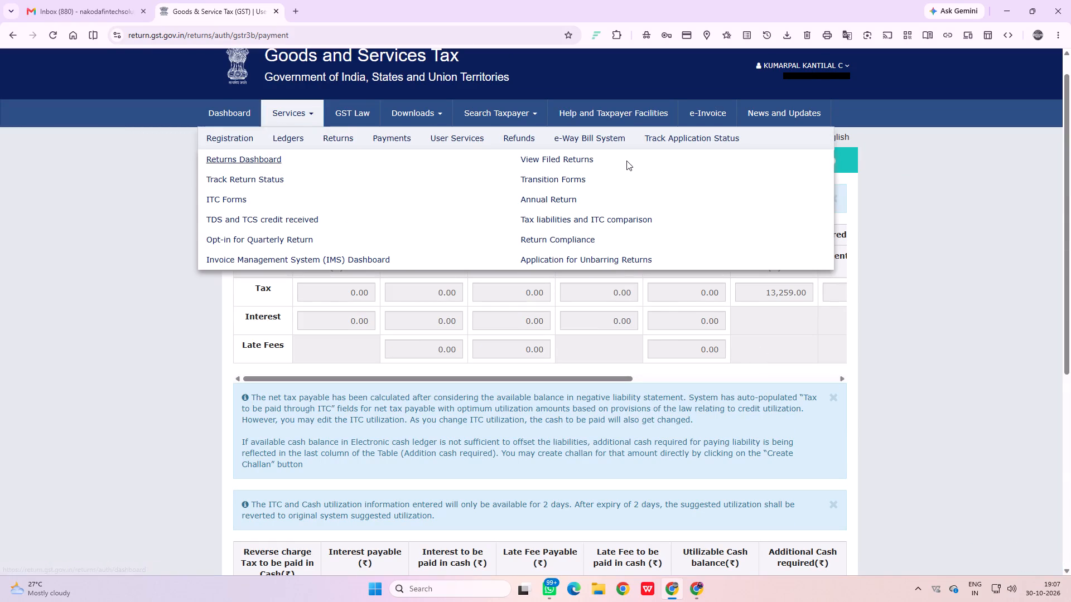
{"action": "left_click", "coordinate": [273, 158]}
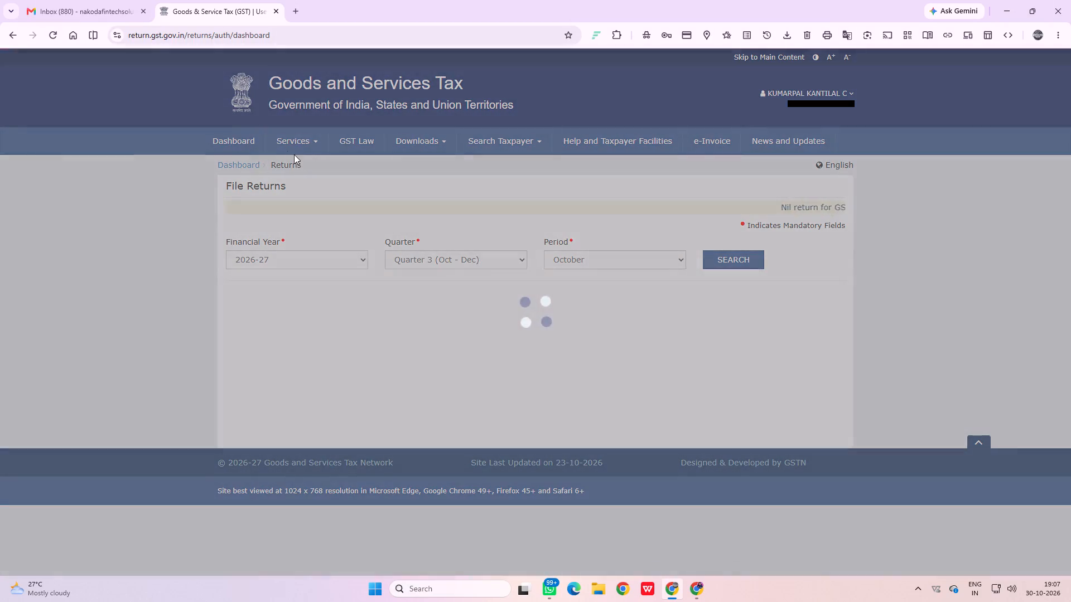
{"action": "left_click", "coordinate": [291, 147]}
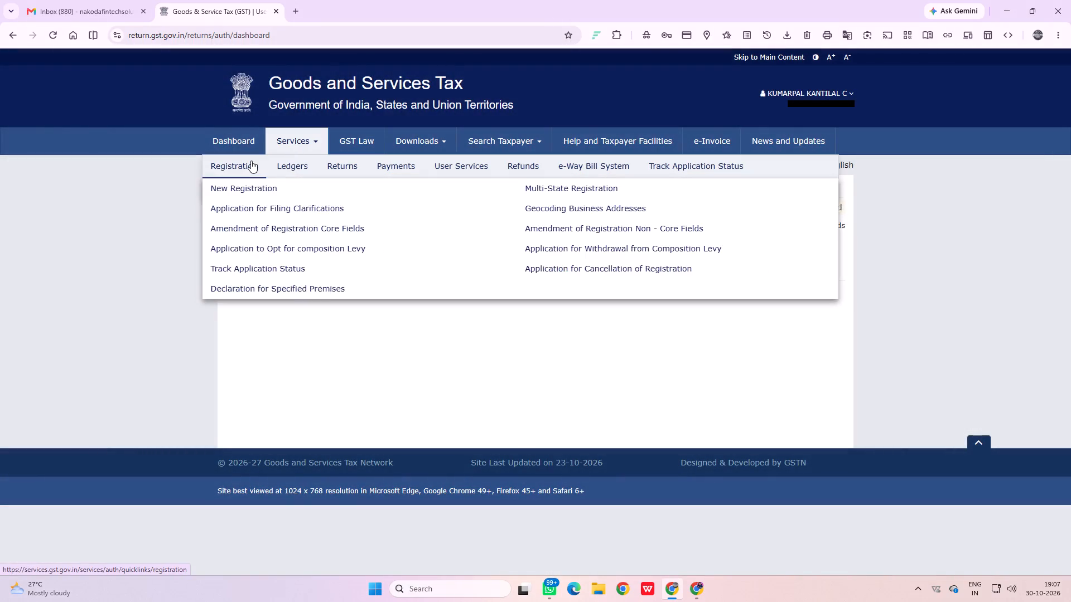
{"action": "left_click", "coordinate": [331, 167]}
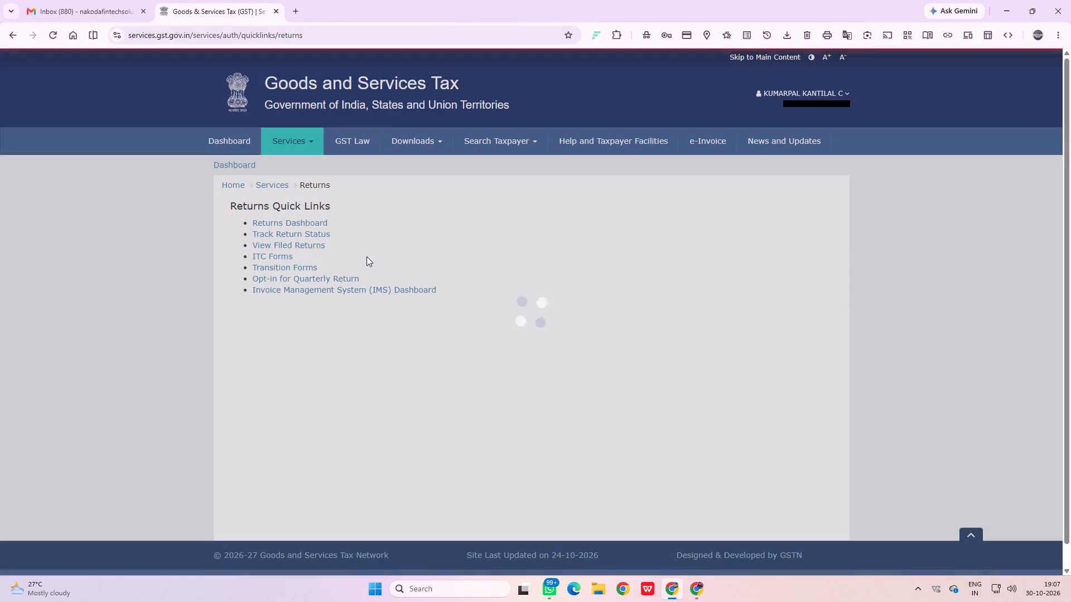
{"action": "left_click", "coordinate": [311, 219]}
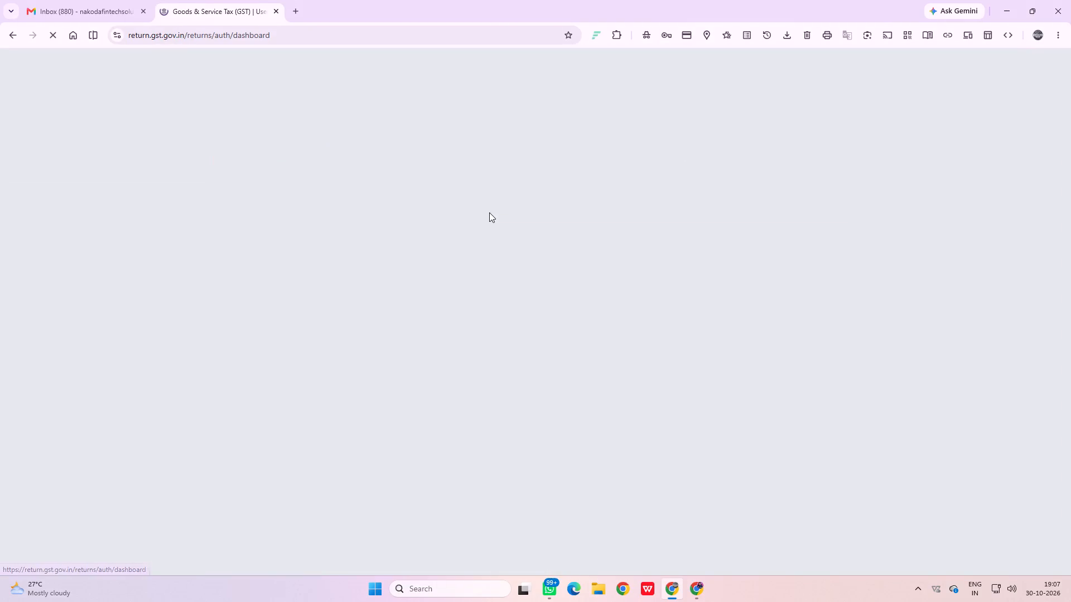
Log the taxpayer out of the GST portal.
{"action": "left_click", "coordinate": [794, 89]}
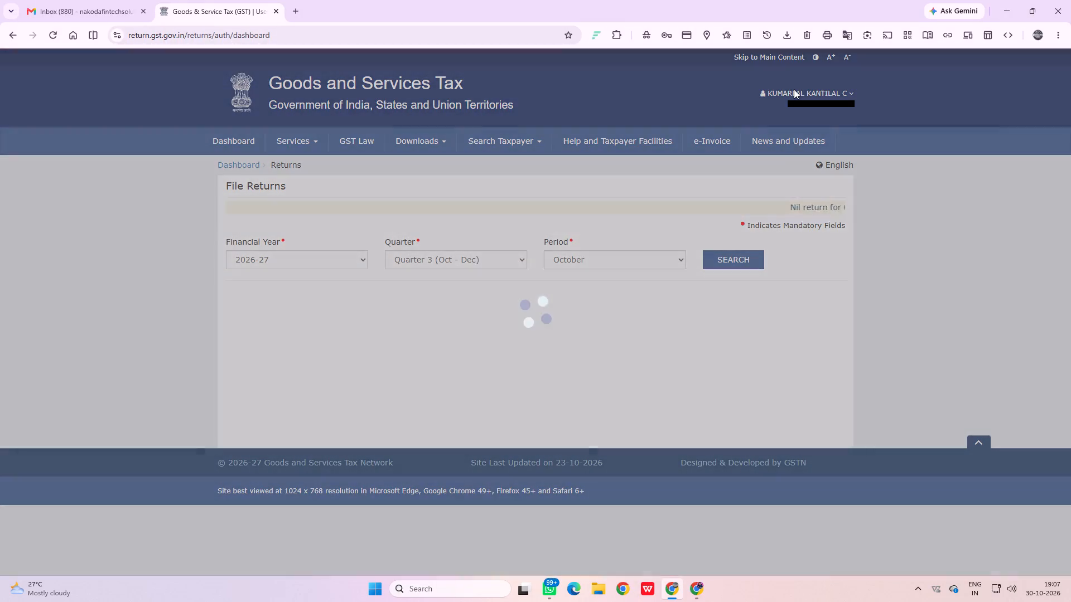
{"action": "left_click", "coordinate": [792, 89]}
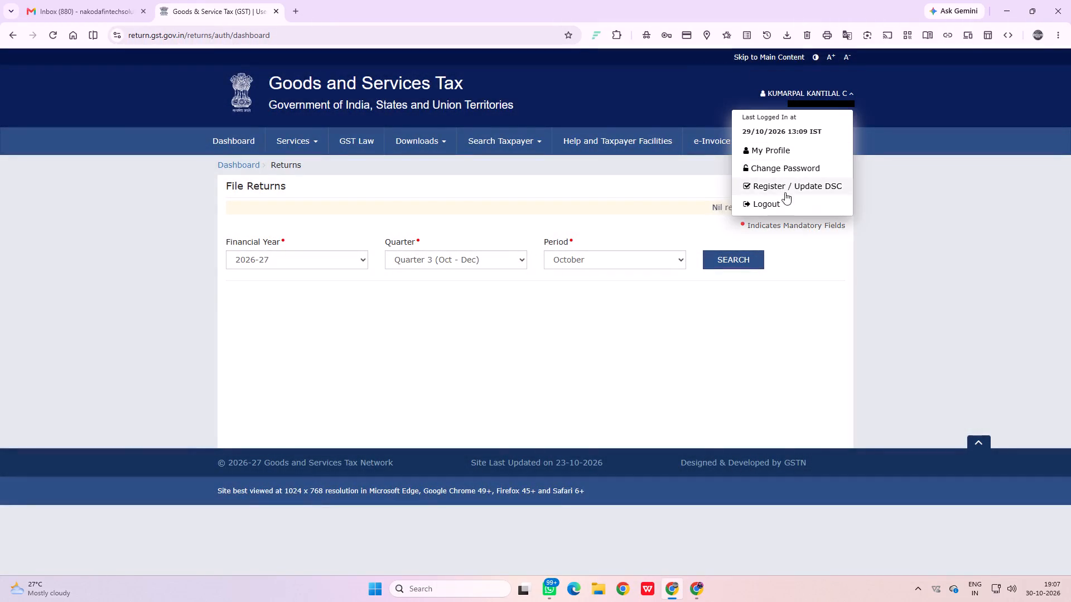
{"action": "left_click", "coordinate": [784, 196]}
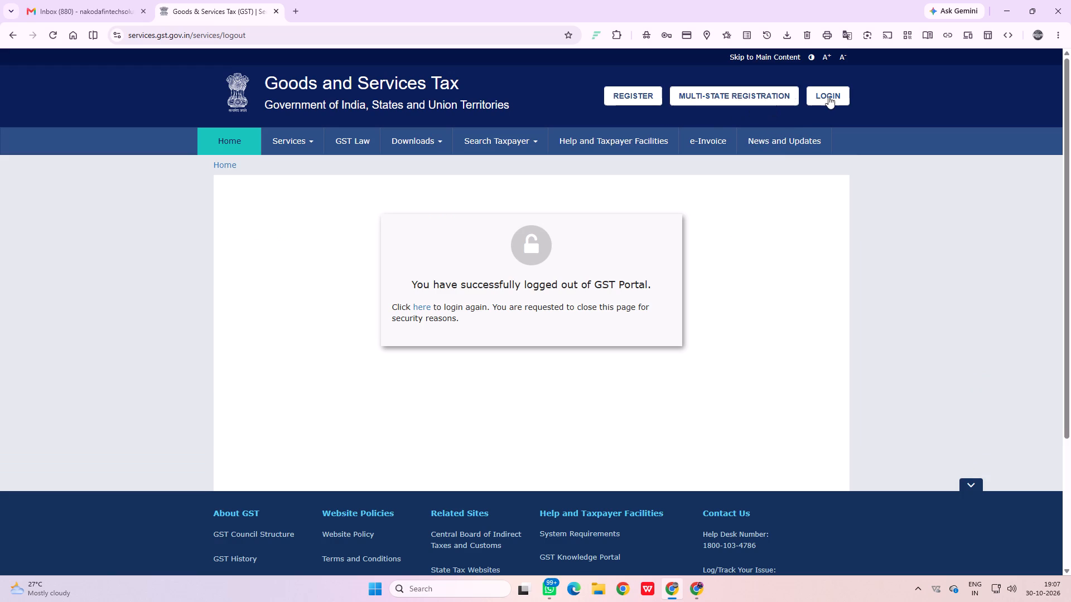
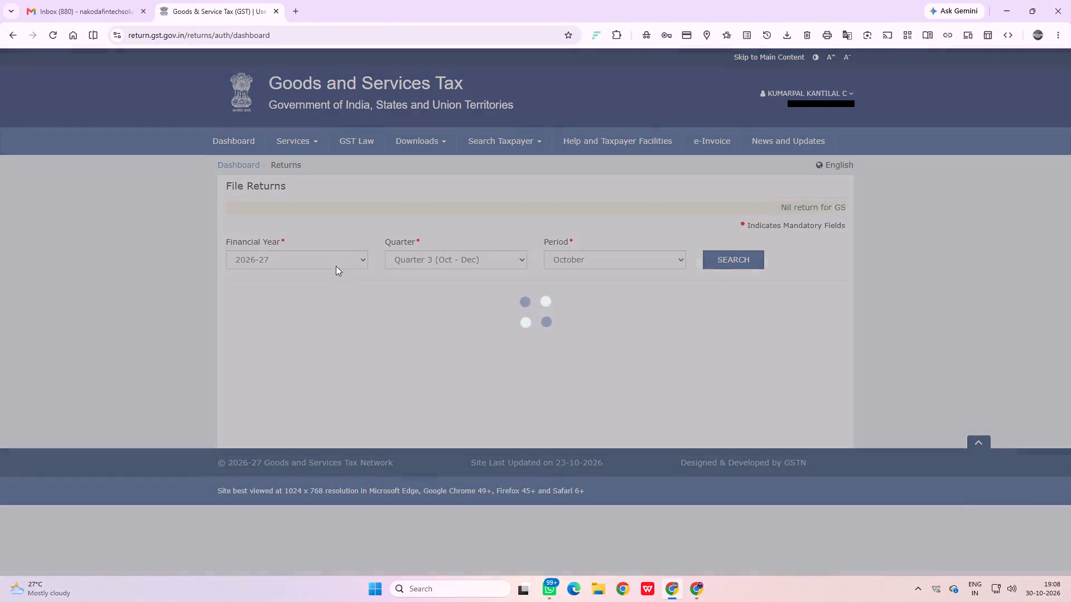
Search the returns for financial year 2026-27, Quarter 2 (Jul - Sep), period September.
{"action": "left_click", "coordinate": [337, 260]}
{"action": "left_click", "coordinate": [332, 275]}
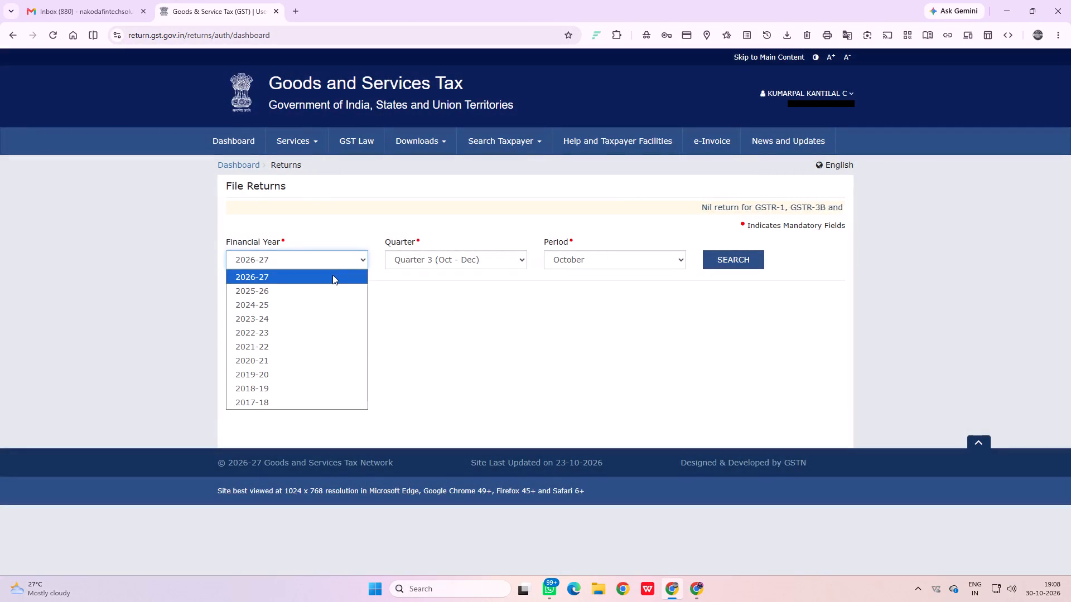
{"action": "left_click", "coordinate": [605, 266]}
{"action": "left_click", "coordinate": [438, 257]}
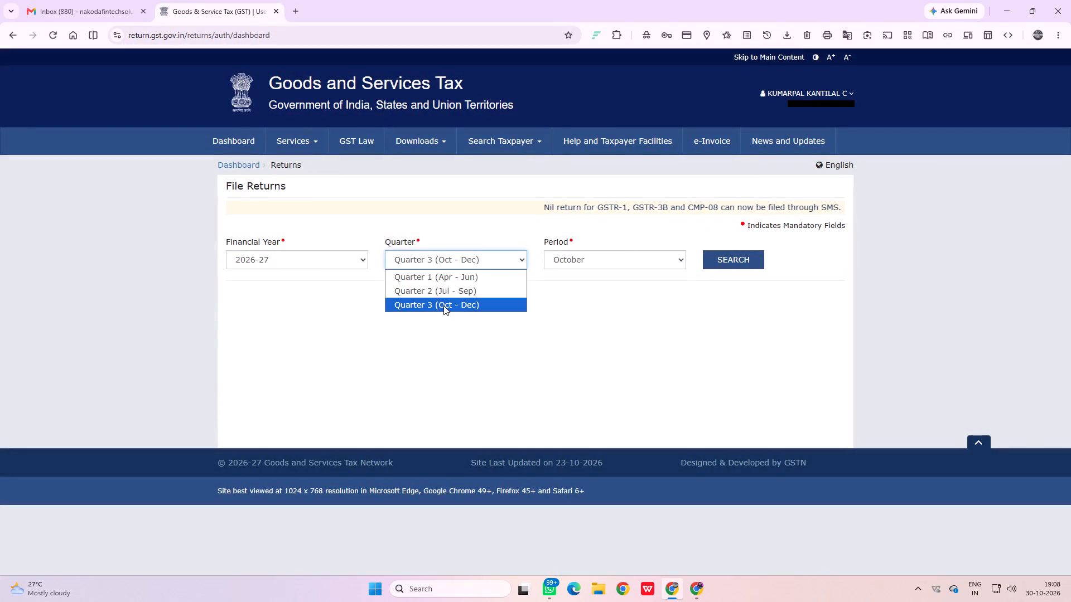
{"action": "left_click", "coordinate": [447, 290]}
{"action": "left_click", "coordinate": [716, 262]}
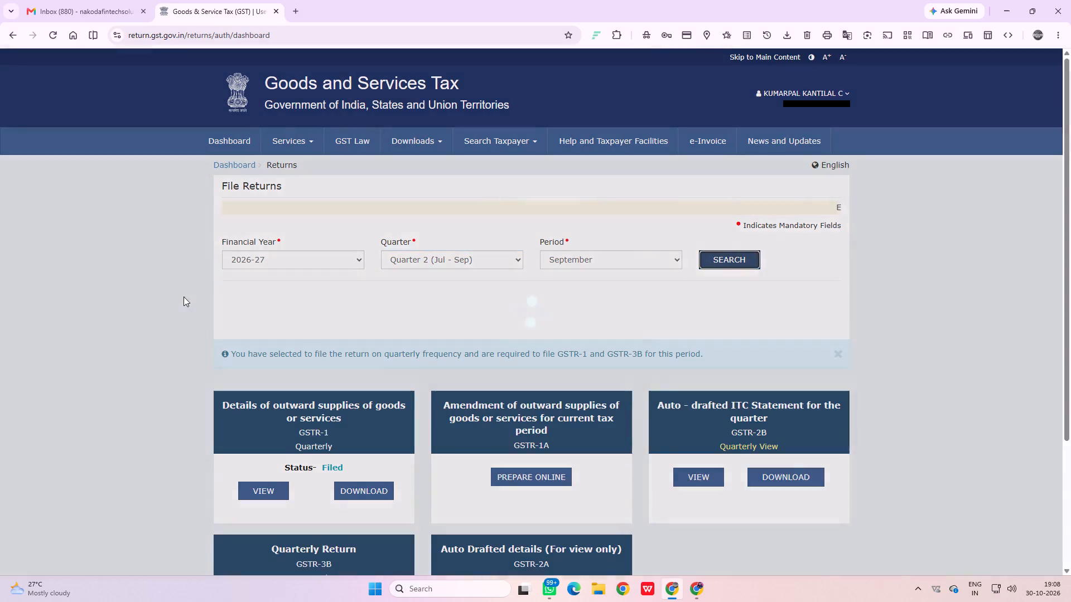
Open the quarterly GSTR-3B return for July–September and dismiss its system generated summary.
{"action": "scroll", "coordinate": [184, 297], "scroll_direction": "down", "scroll_amount": 5}
{"action": "left_click", "coordinate": [257, 472]}
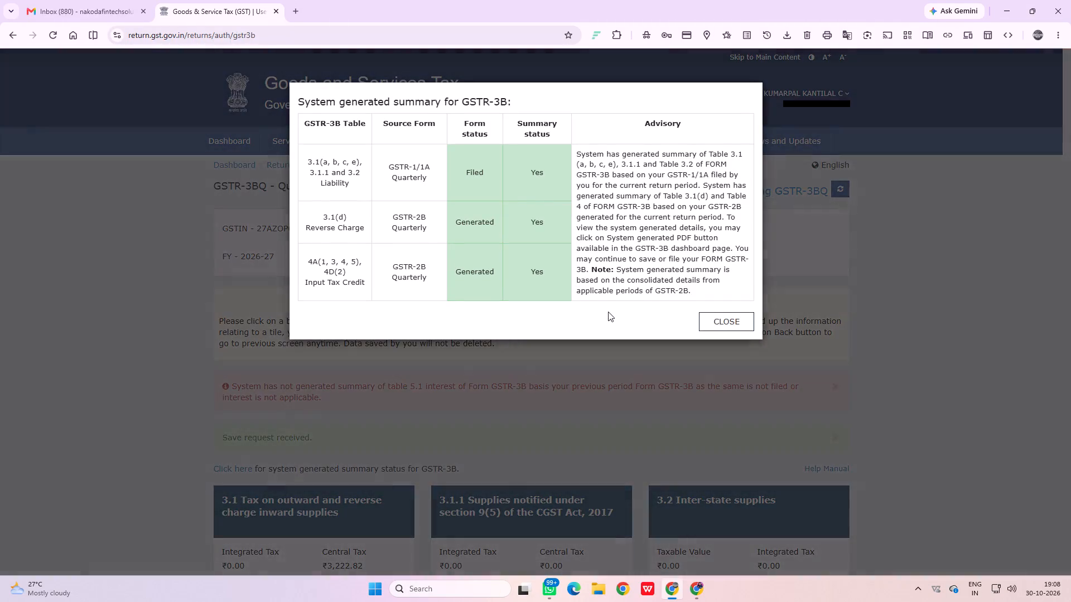
{"action": "left_click", "coordinate": [712, 323]}
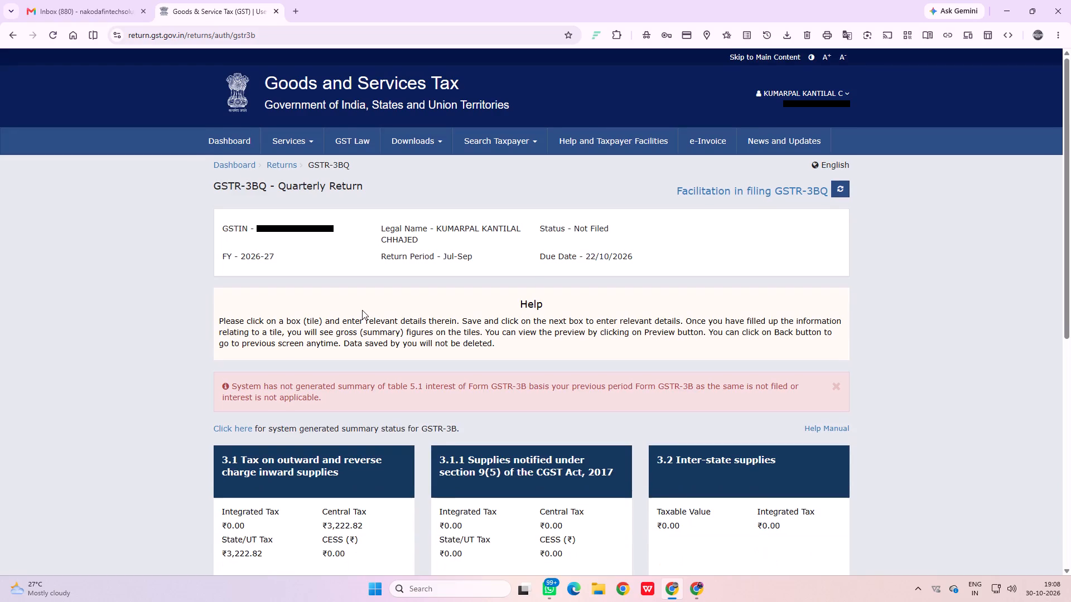
Save the July–September GSTR-3B return from its summary page.
{"action": "scroll", "coordinate": [362, 310], "scroll_direction": "down", "scroll_amount": 9}
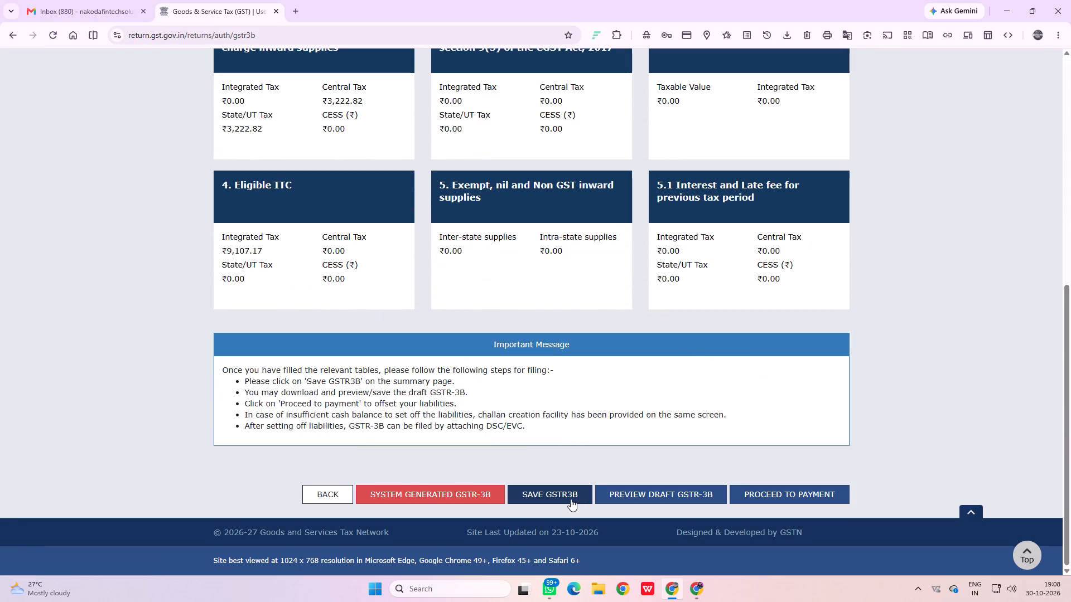
{"action": "left_click", "coordinate": [571, 499]}
{"action": "scroll", "coordinate": [660, 287], "scroll_direction": "down", "scroll_amount": 11}
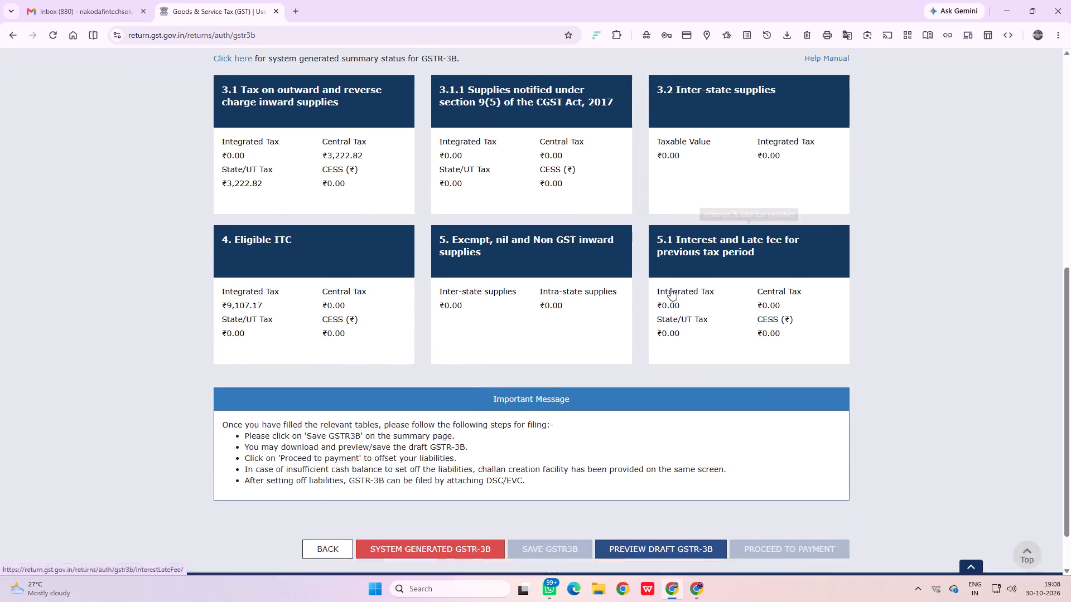
{"action": "scroll", "coordinate": [670, 288], "scroll_direction": "down", "scroll_amount": 9}
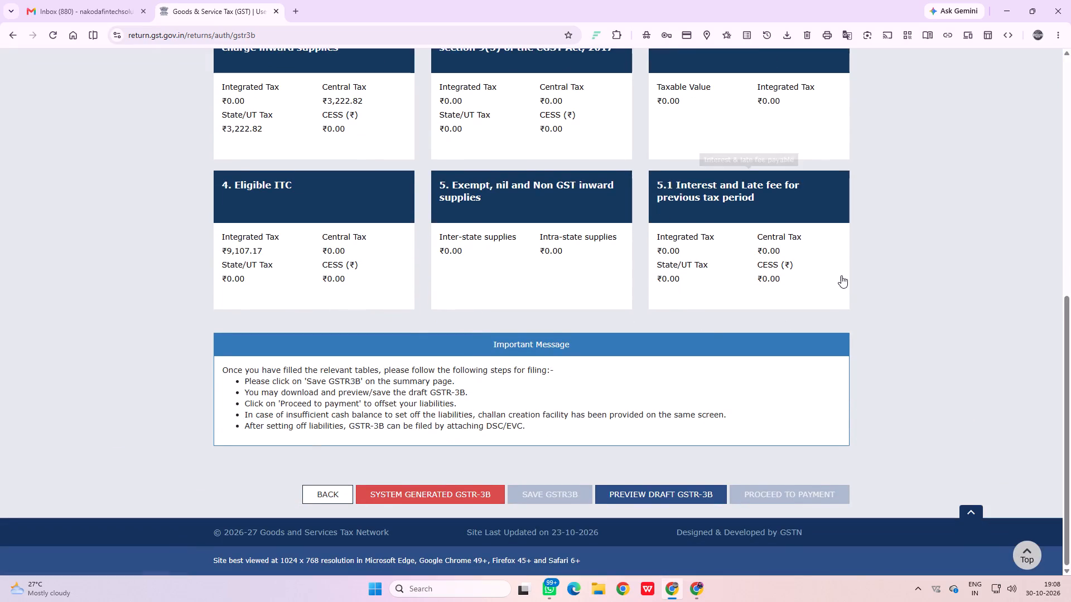
{"action": "scroll", "coordinate": [838, 275], "scroll_direction": "down", "scroll_amount": 5}
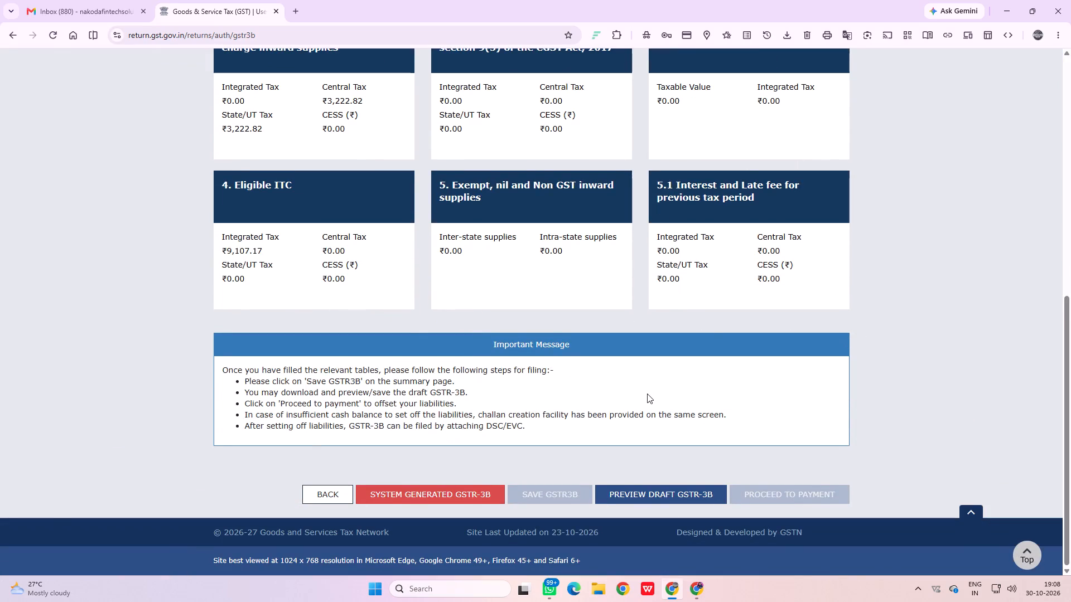
Proceed to payment for GSTR-3B and check the additional cash required column of the tax payment table.
{"action": "left_click", "coordinate": [805, 494]}
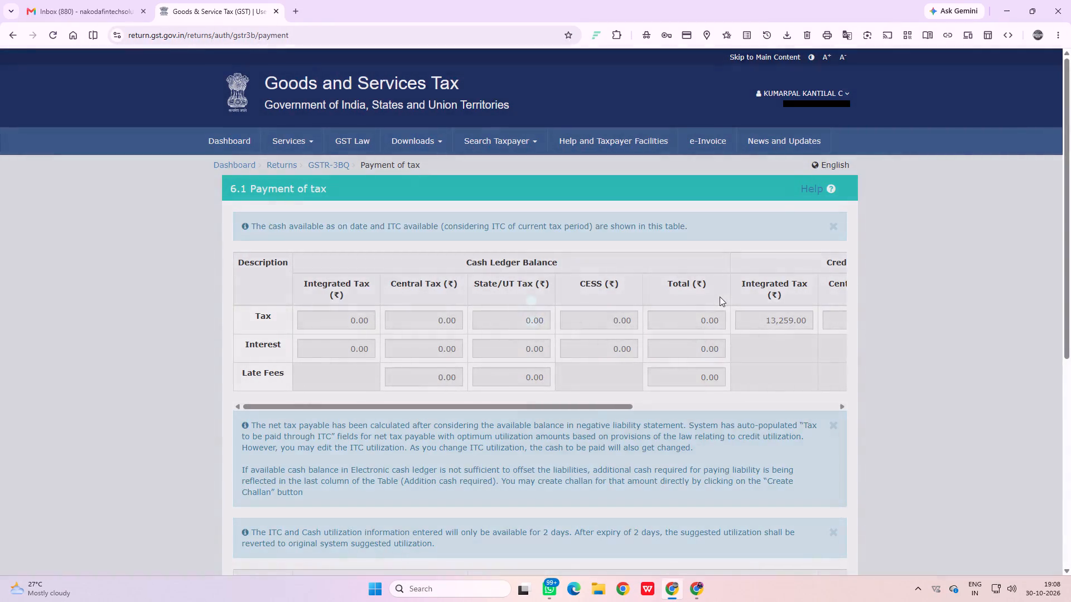
{"action": "scroll", "coordinate": [720, 297], "scroll_direction": "down", "scroll_amount": 12}
{"action": "double_click", "coordinate": [818, 435]}
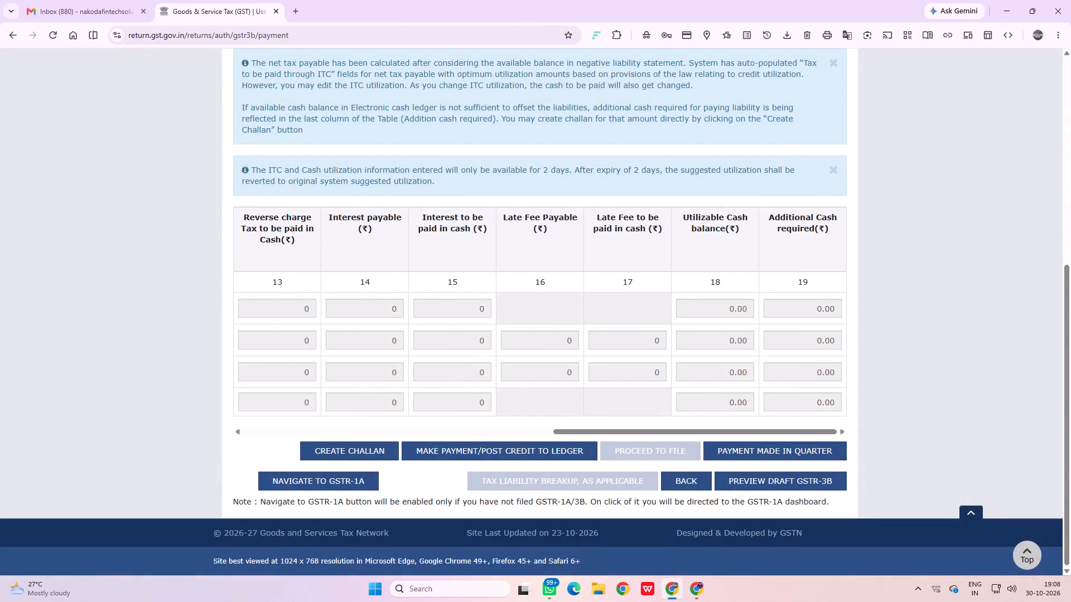
Examine the payment of tax page, covering the cash ledger balance, tax payable, ITC utilisation and additional cash required columns.
{"action": "scroll", "coordinate": [817, 224], "scroll_direction": "up", "scroll_amount": 9}
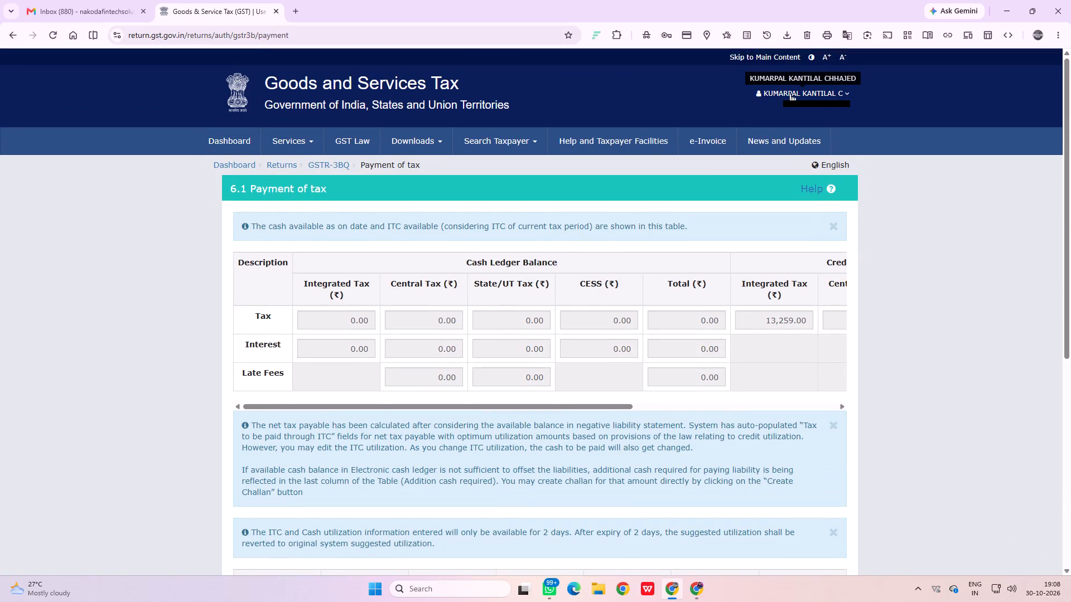
{"action": "scroll", "coordinate": [623, 272], "scroll_direction": "down", "scroll_amount": 10}
{"action": "scroll", "coordinate": [645, 291], "scroll_direction": "up", "scroll_amount": 1}
{"action": "scroll", "coordinate": [645, 291], "scroll_direction": "down", "scroll_amount": 2}
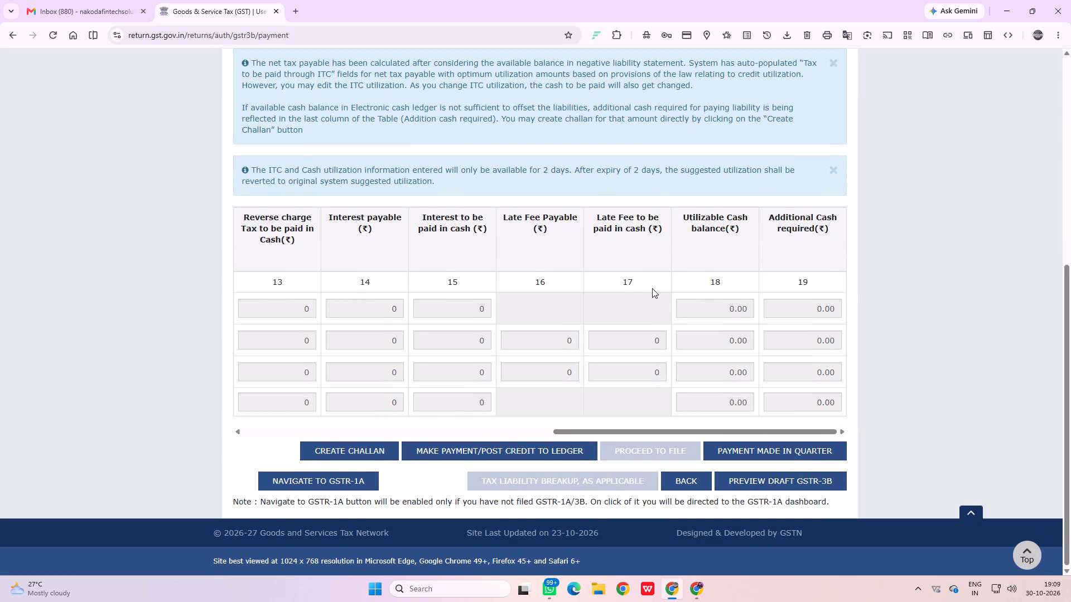
{"action": "scroll", "coordinate": [652, 288], "scroll_direction": "up", "scroll_amount": 11}
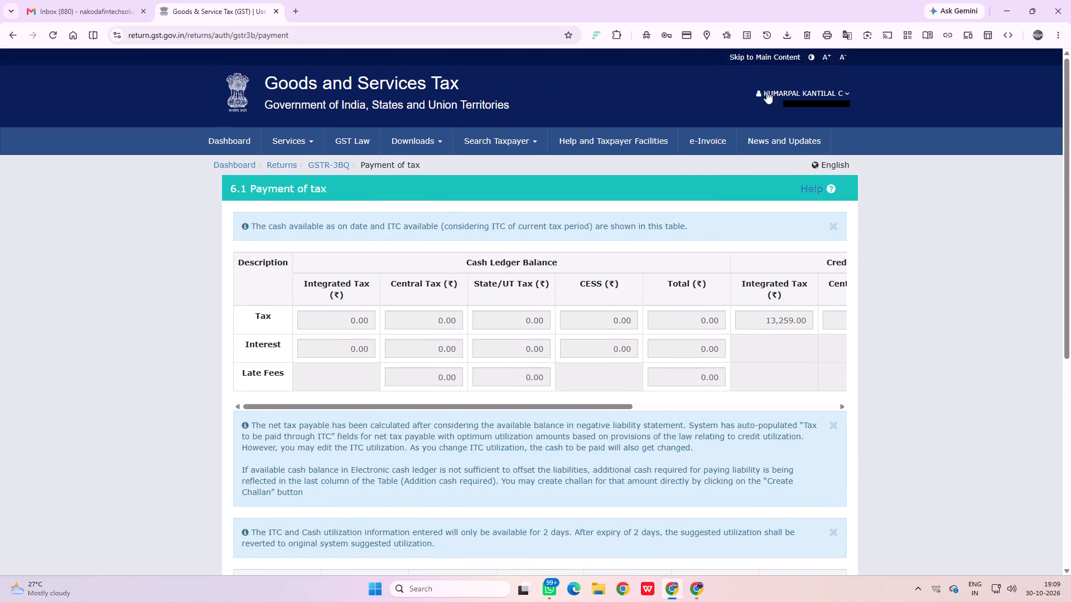
{"action": "scroll", "coordinate": [383, 324], "scroll_direction": "down", "scroll_amount": 12}
{"action": "scroll", "coordinate": [396, 327], "scroll_direction": "up", "scroll_amount": 1}
{"action": "scroll", "coordinate": [396, 327], "scroll_direction": "down", "scroll_amount": 2}
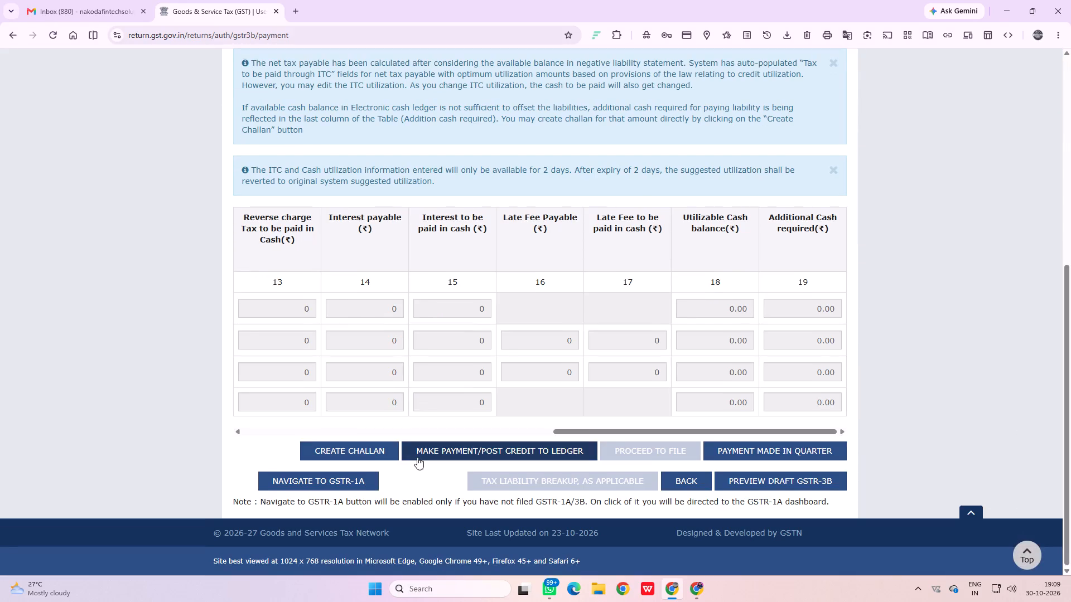
{"action": "left_click", "coordinate": [250, 430]}
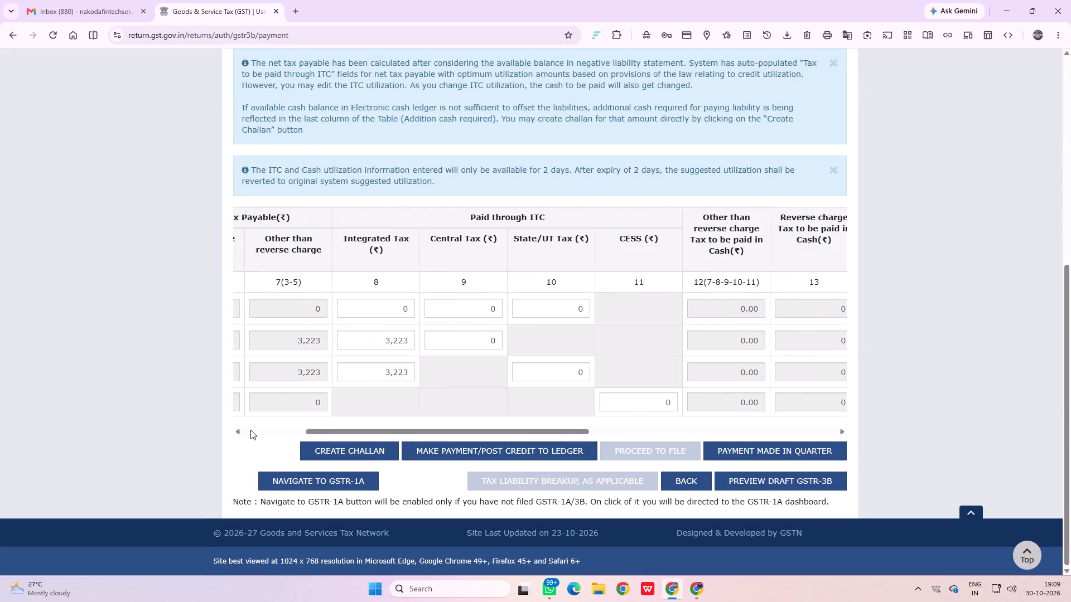
{"action": "left_click", "coordinate": [250, 430]}
{"action": "double_click", "coordinate": [814, 431]}
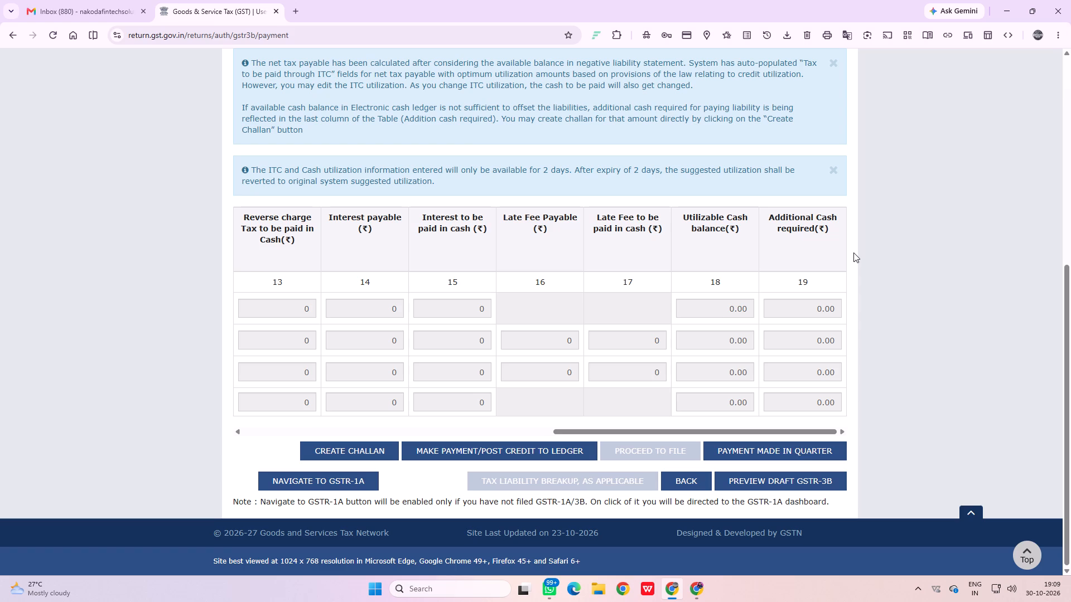
Open the taxpayer's account options to log out of the GST portal.
{"action": "scroll", "coordinate": [851, 252], "scroll_direction": "up", "scroll_amount": 13}
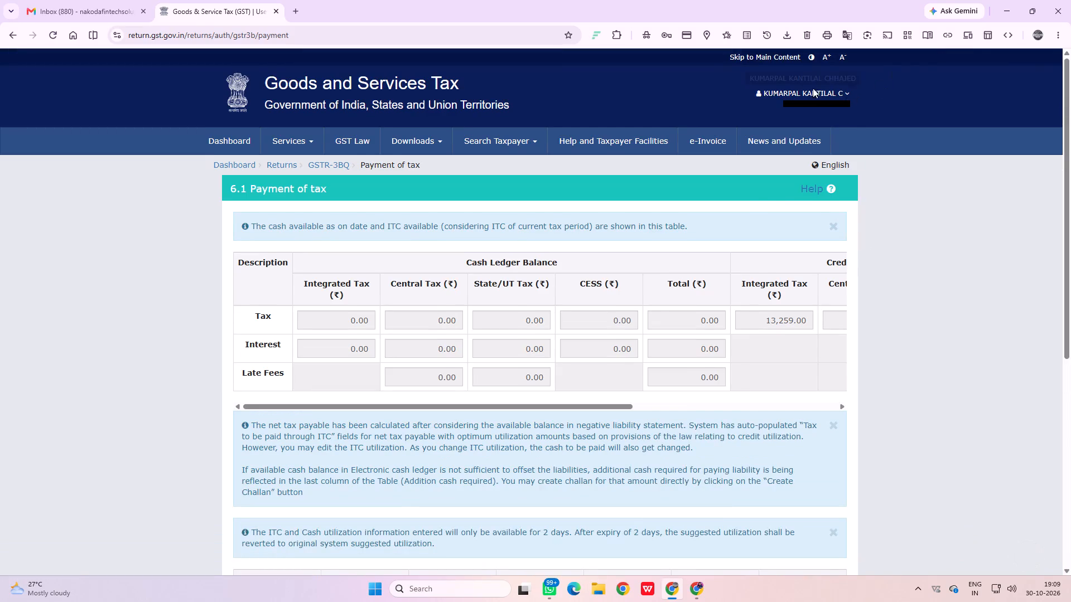
{"action": "left_click", "coordinate": [813, 89]}
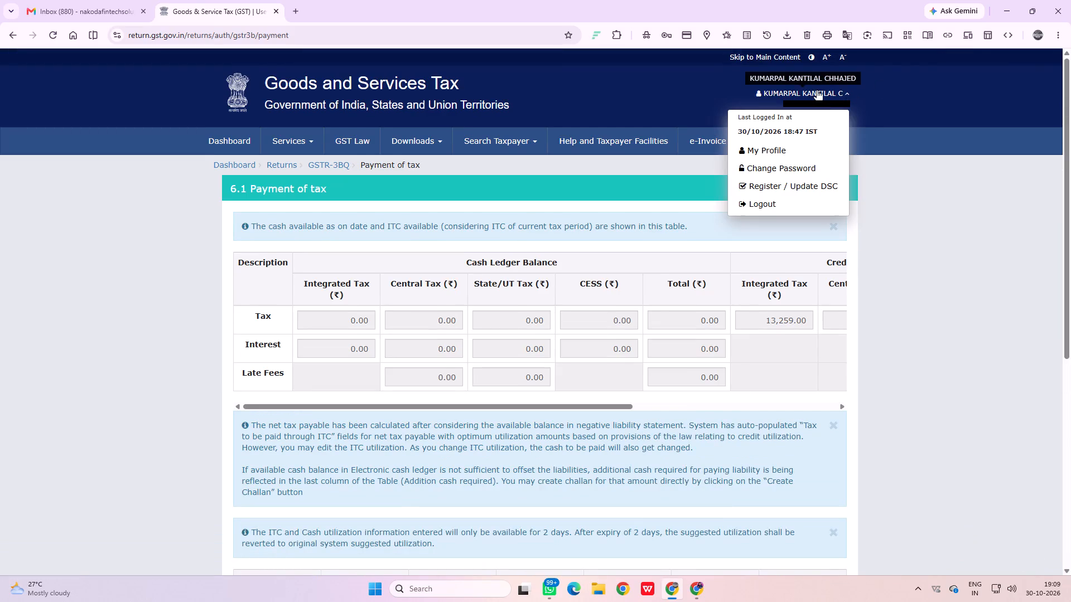